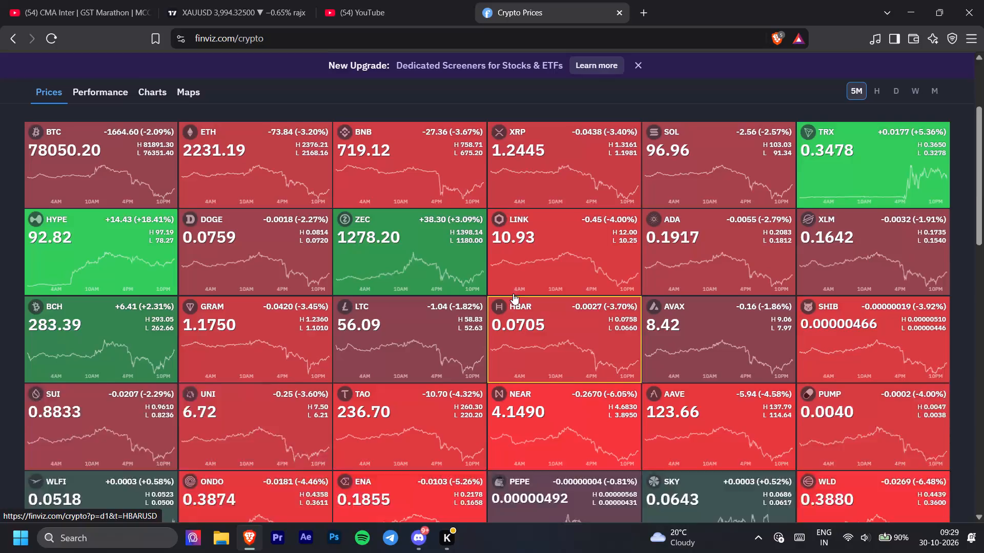
Dismiss the Dedicated Screeners for Stocks & ETFs upgrade banner on the Finviz crypto prices page.
scroll(513, 293, up, 1)
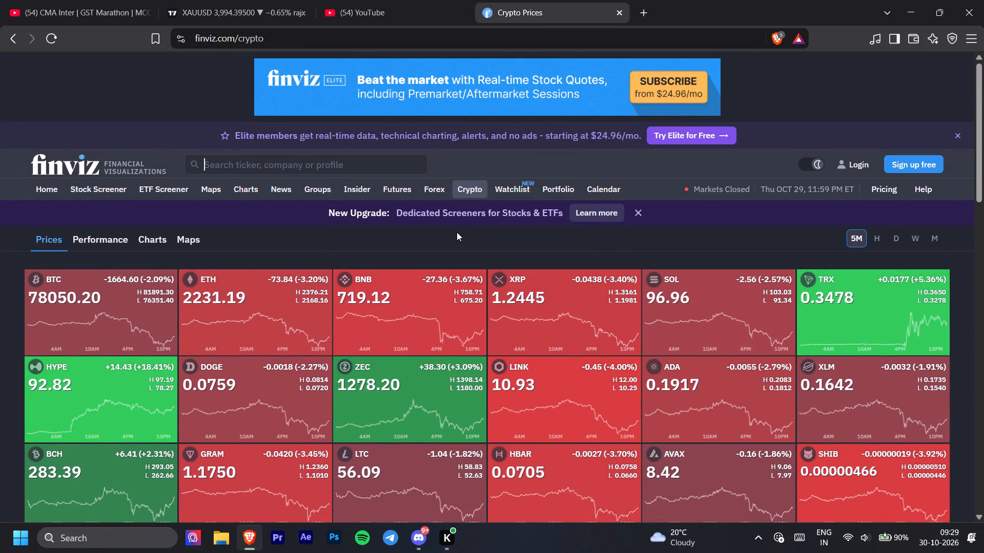
scroll(457, 232, down, 3)
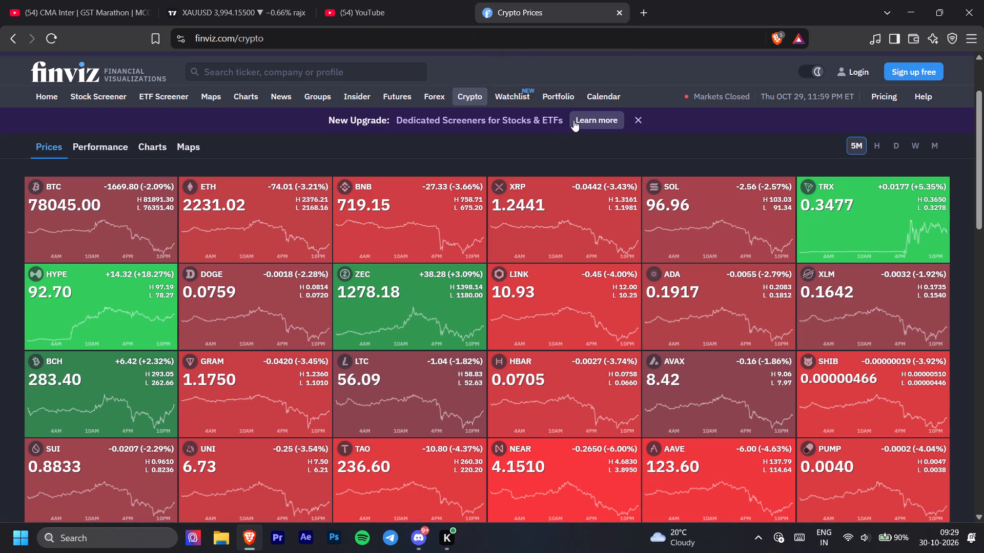
click(639, 119)
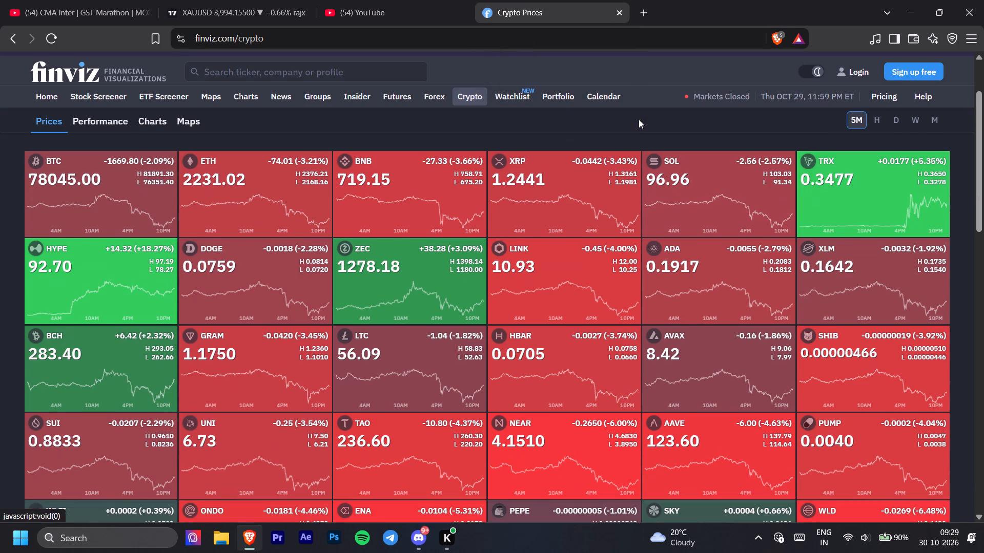
Open Finviz's Insider section and look through the latest insider trading transactions.
click(365, 100)
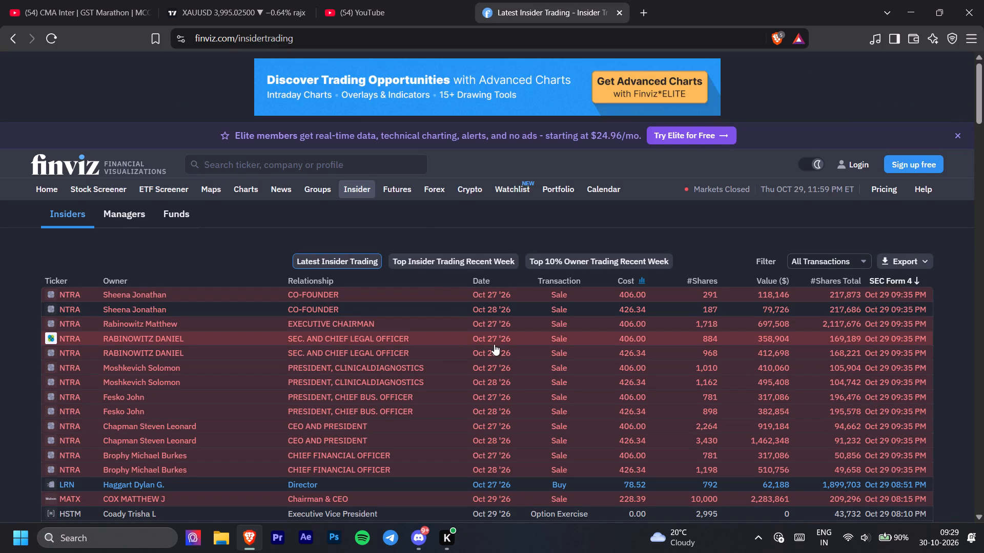
scroll(494, 344, down, 5)
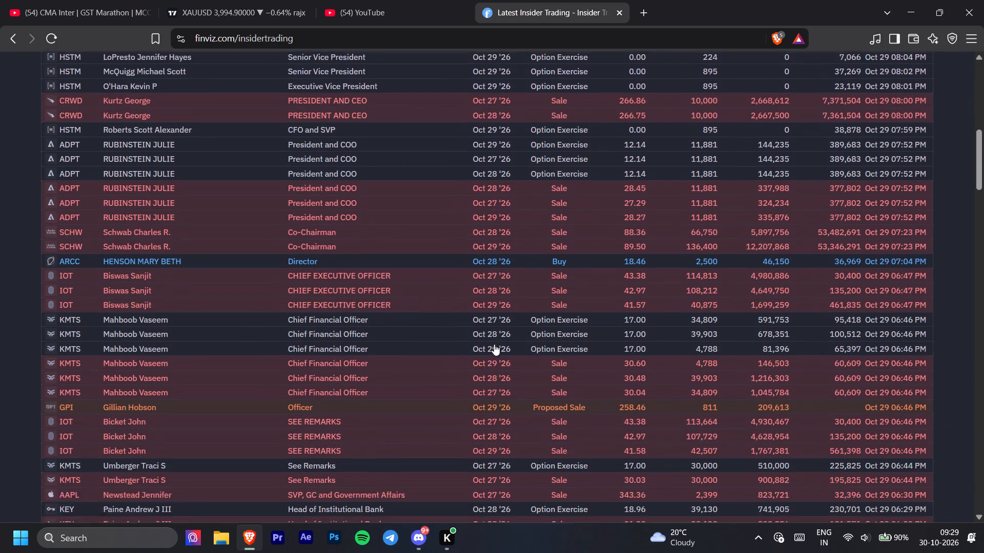
scroll(494, 344, down, 2)
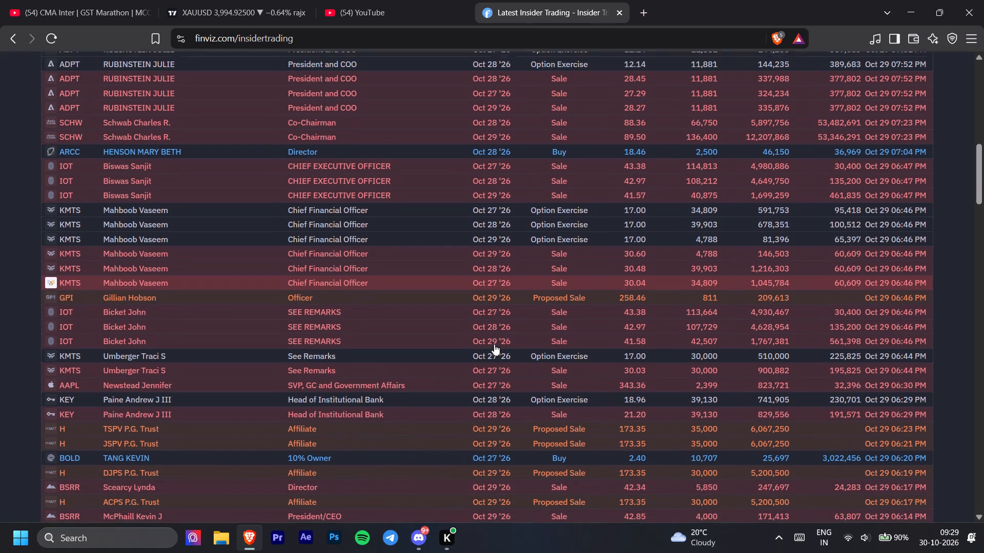
scroll(473, 239, up, 2)
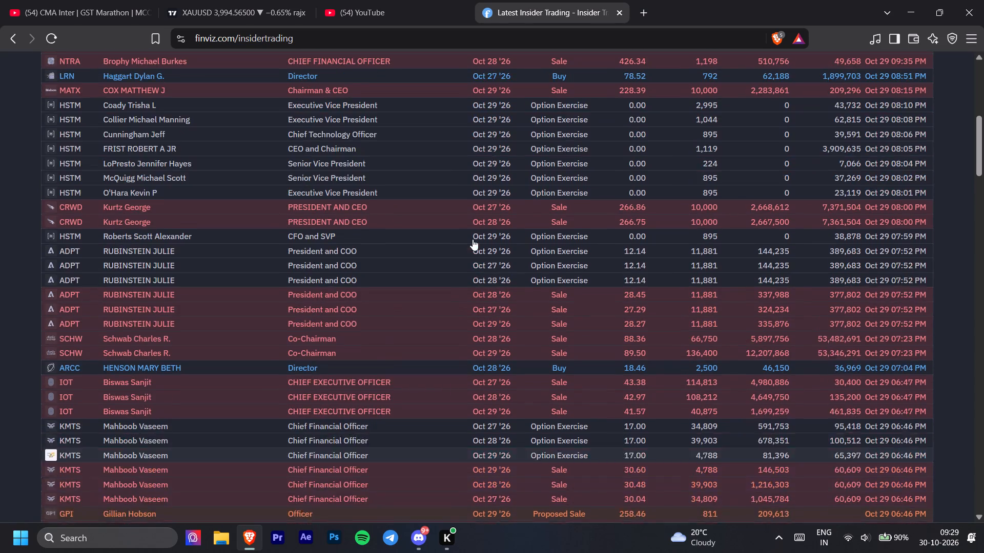
scroll(473, 239, up, 3)
Close the Finviz page and switch to the TradingView XAUUSD chart.
click(620, 12)
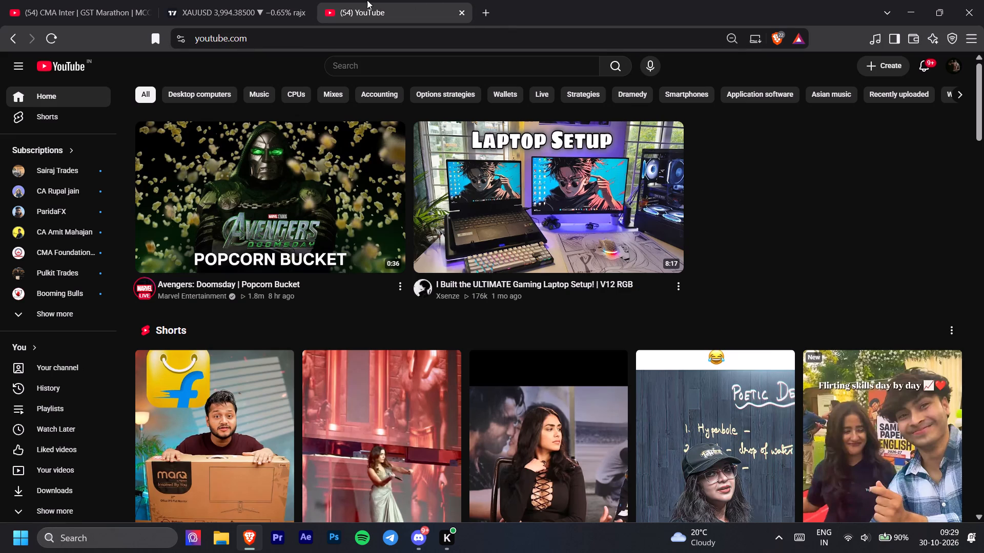
click(278, 0)
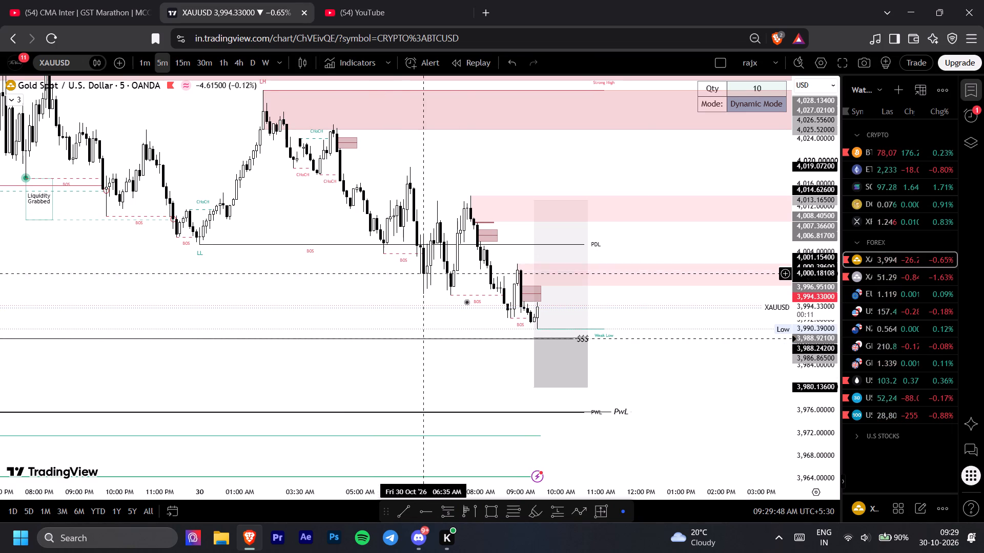
Shift the long position at the $$$ level to start at 09:40 AM, set its target to about 4,013.01 and shorten its time span.
drag(699, 325, 641, 325)
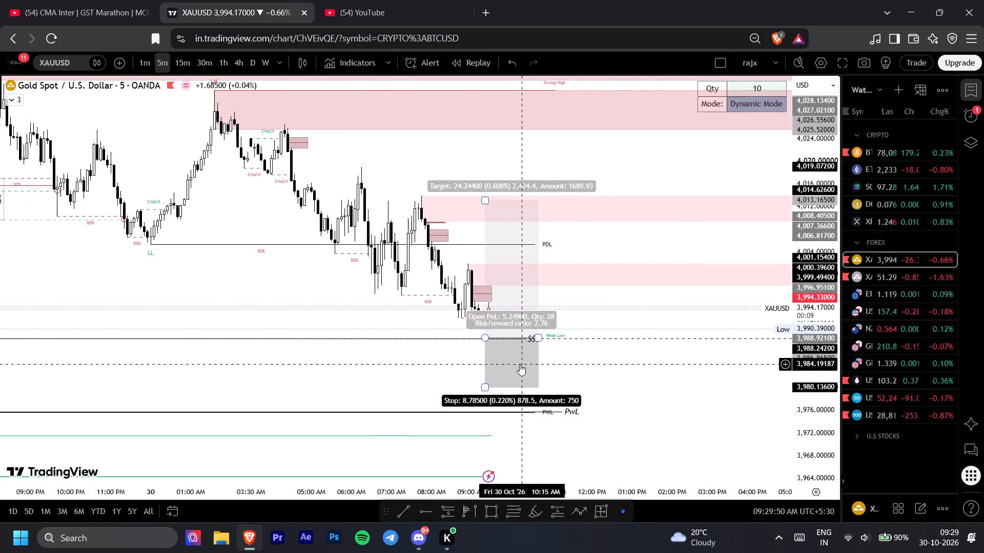
drag(518, 364, 532, 365)
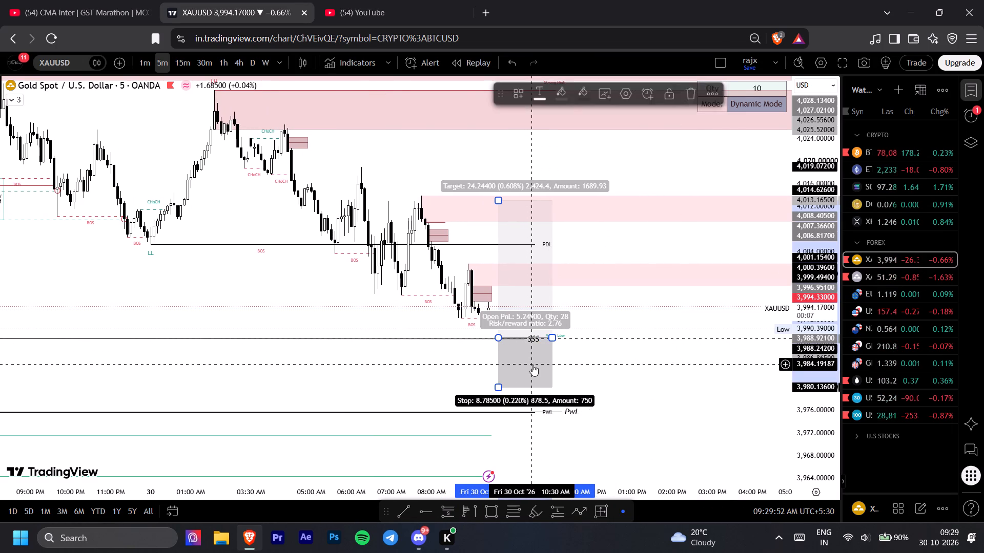
click(640, 292)
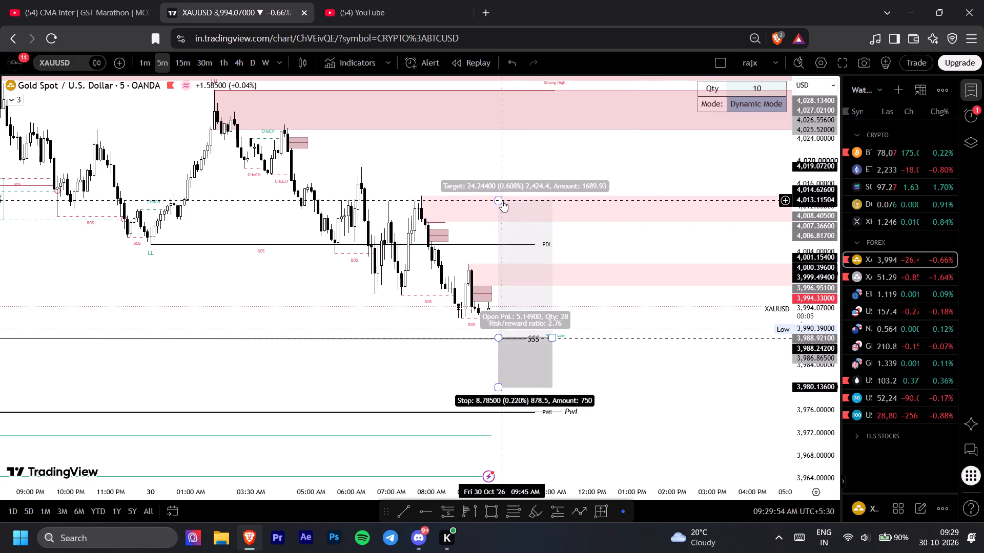
click(500, 202)
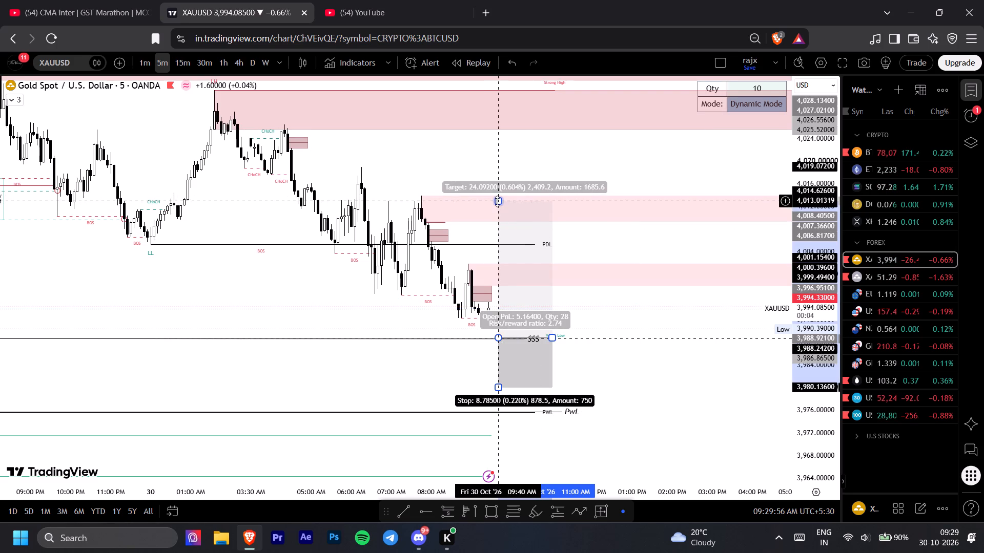
drag(628, 286, 651, 270)
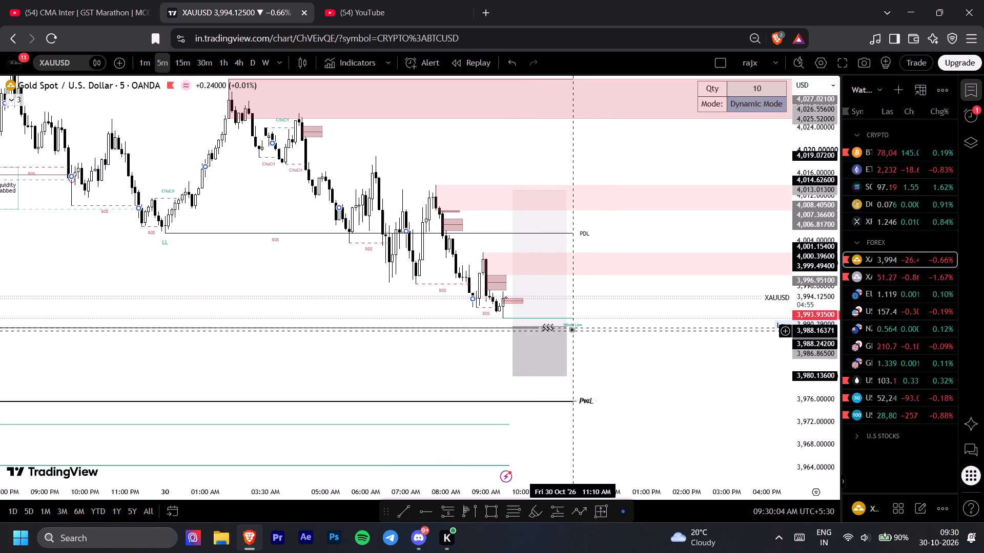
drag(569, 326, 549, 330)
drag(598, 366, 557, 349)
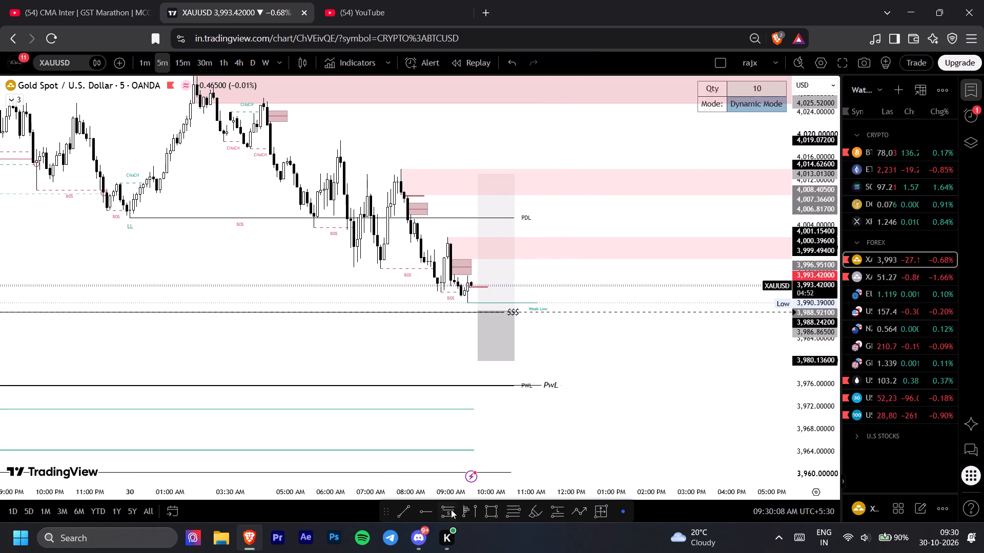
Draw a long position on the PwL line, entry about 3,975.64 and target about 4,002.32, spanning 11:00 AM to 12:20 PM.
click(556, 508)
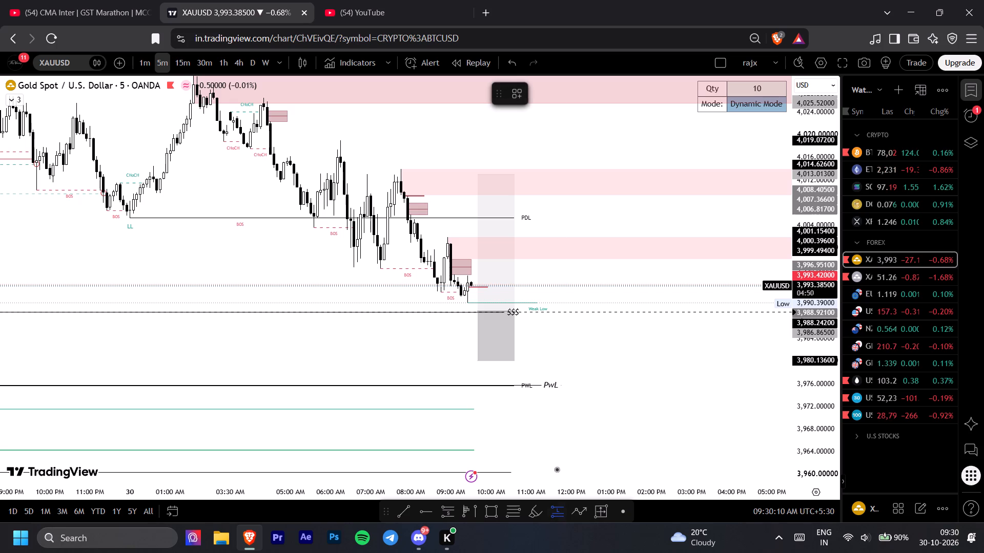
click(531, 386)
drag(530, 337, 528, 297)
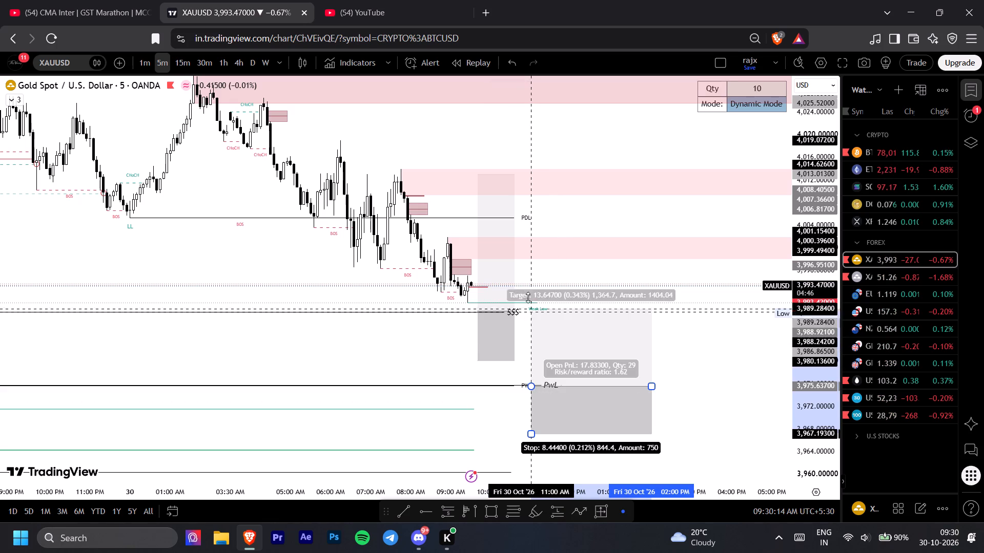
drag(528, 297, 526, 236)
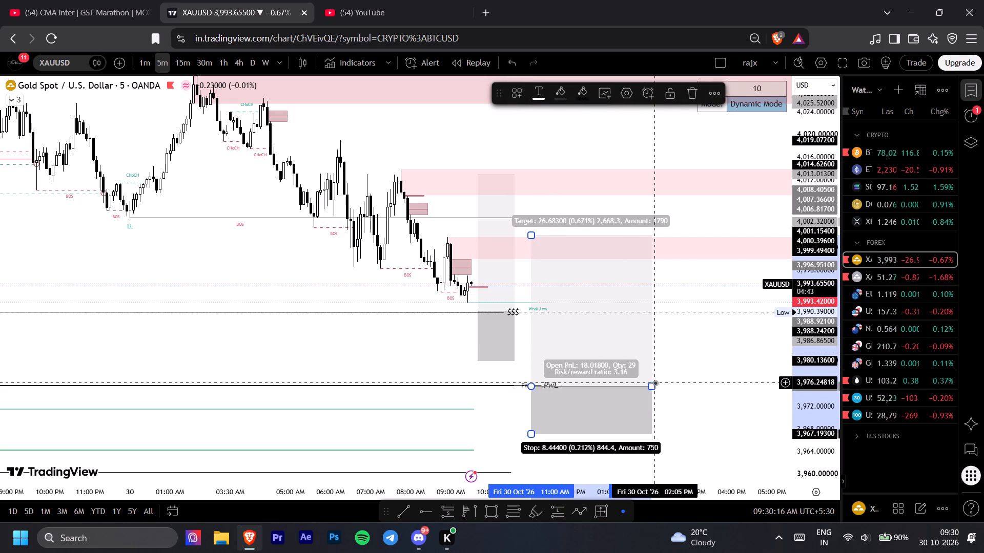
drag(650, 387, 584, 389)
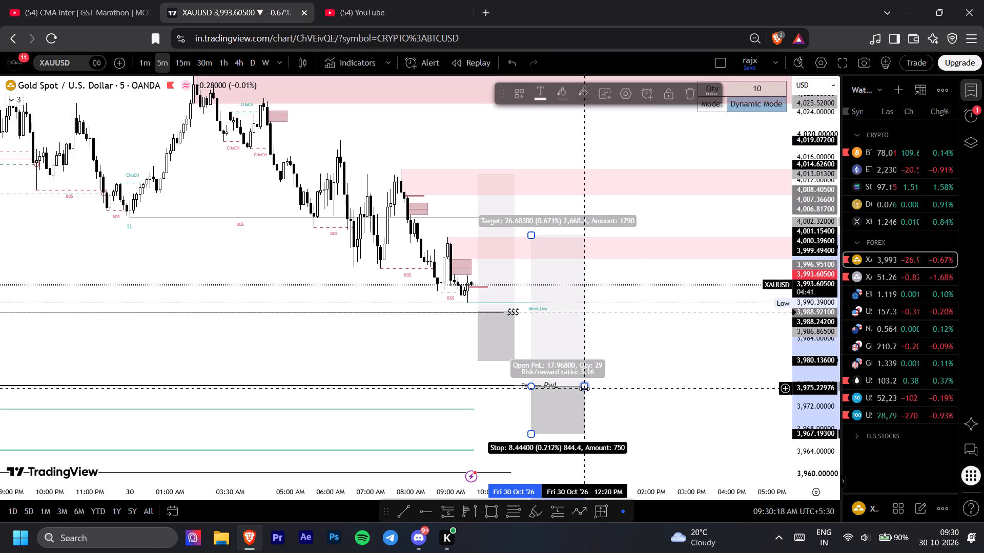
Raise the target of the PwL long position to about 4,013.52.
drag(637, 405, 646, 370)
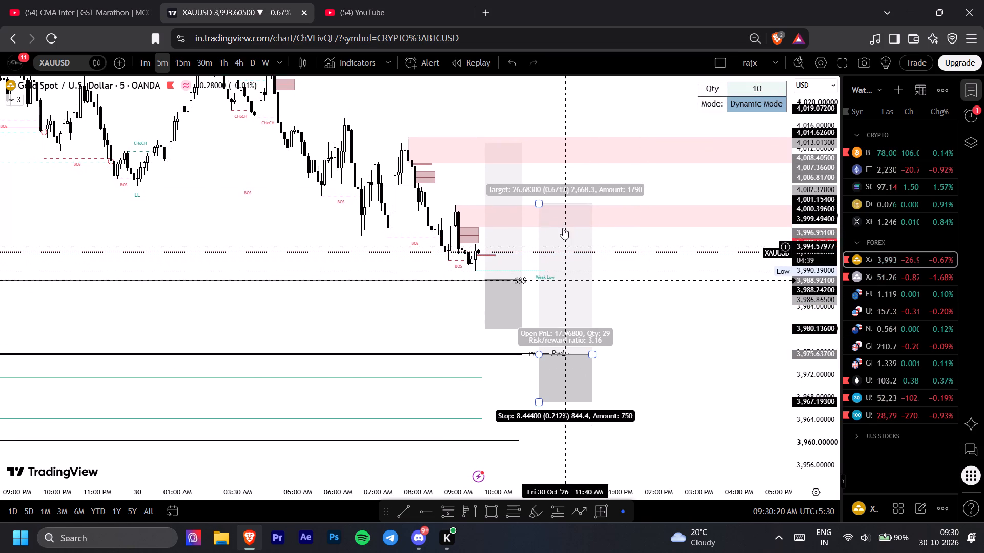
drag(542, 204, 603, 158)
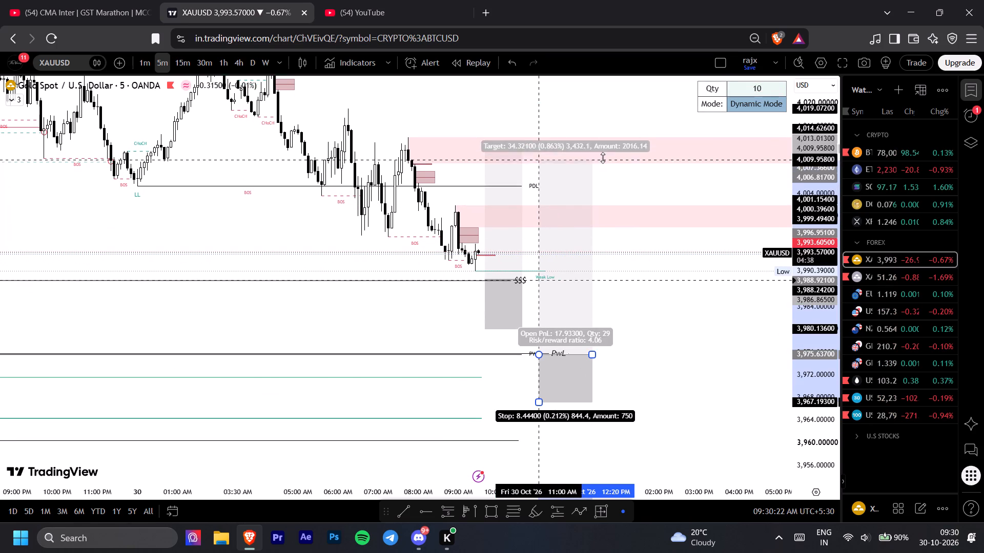
drag(603, 158, 606, 118)
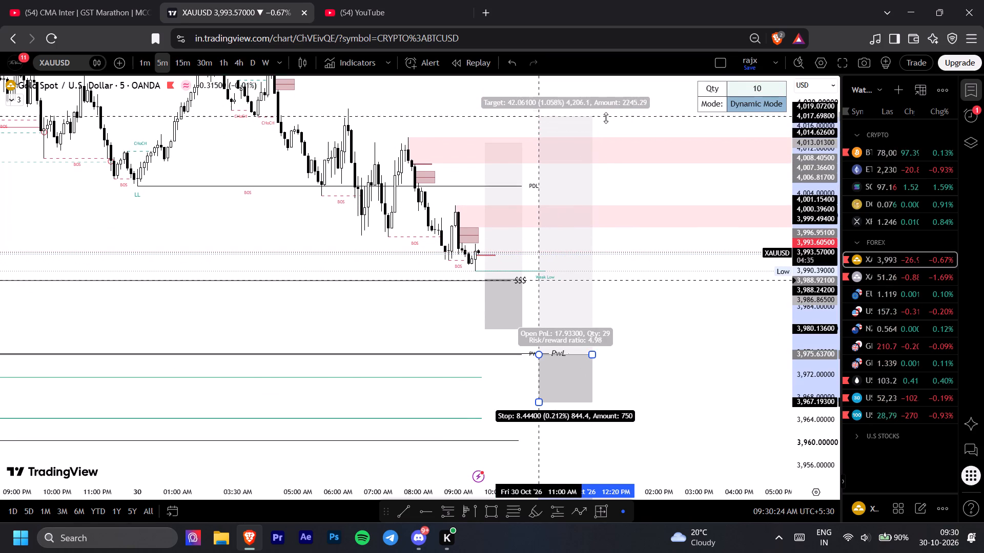
drag(606, 118, 609, 140)
Lower the stop of the PwL long position to about 3,965.56.
drag(668, 367, 669, 371)
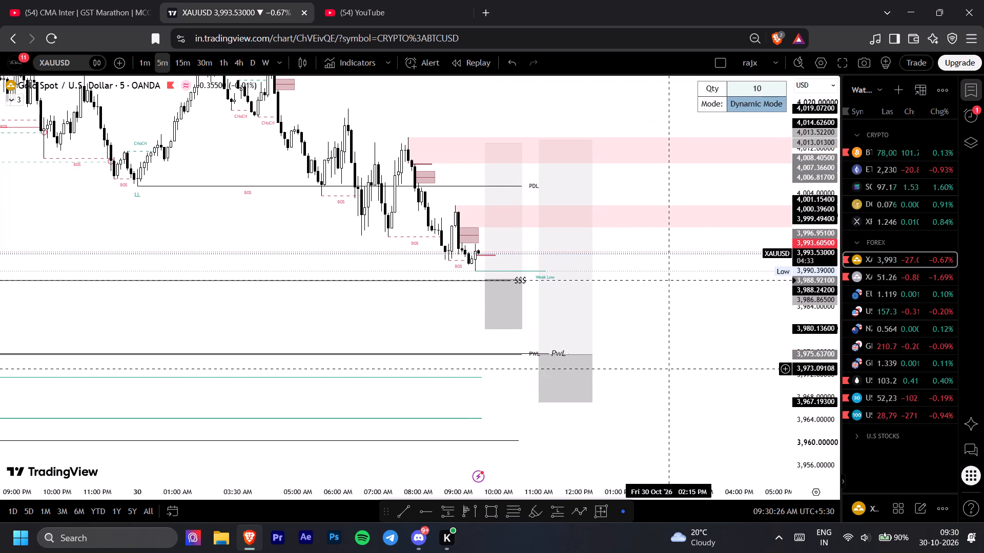
drag(669, 371, 678, 376)
drag(655, 367, 706, 389)
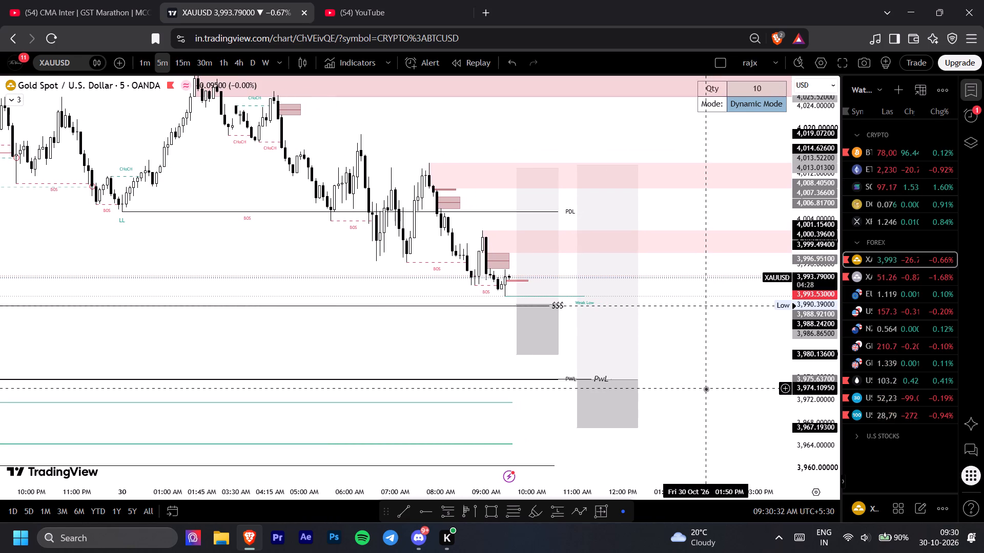
drag(679, 365, 686, 374)
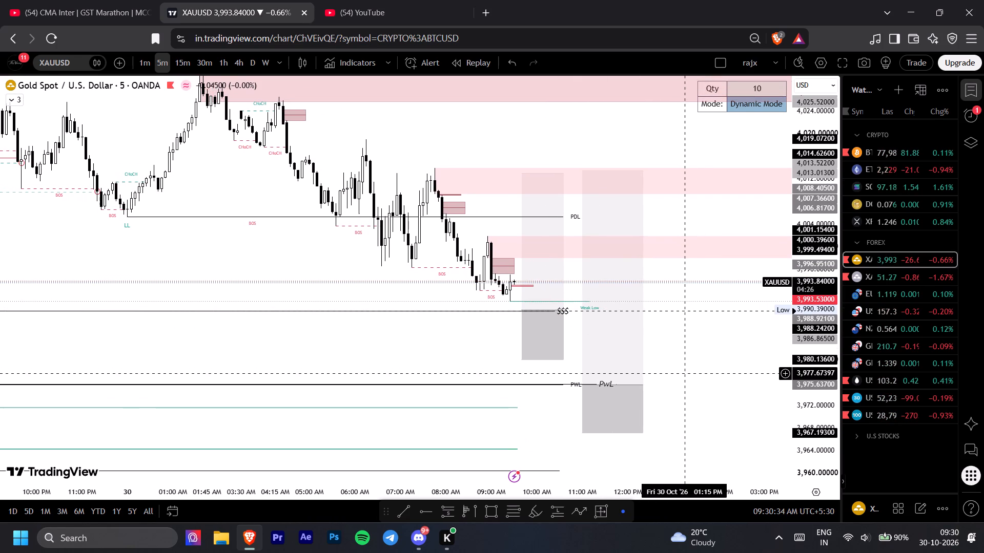
drag(686, 374, 687, 374)
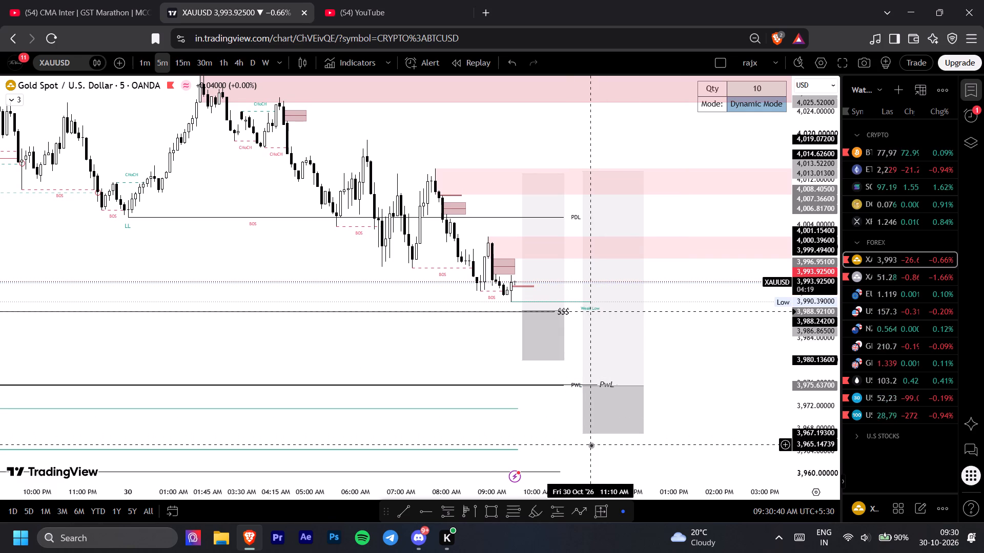
drag(583, 435, 583, 441)
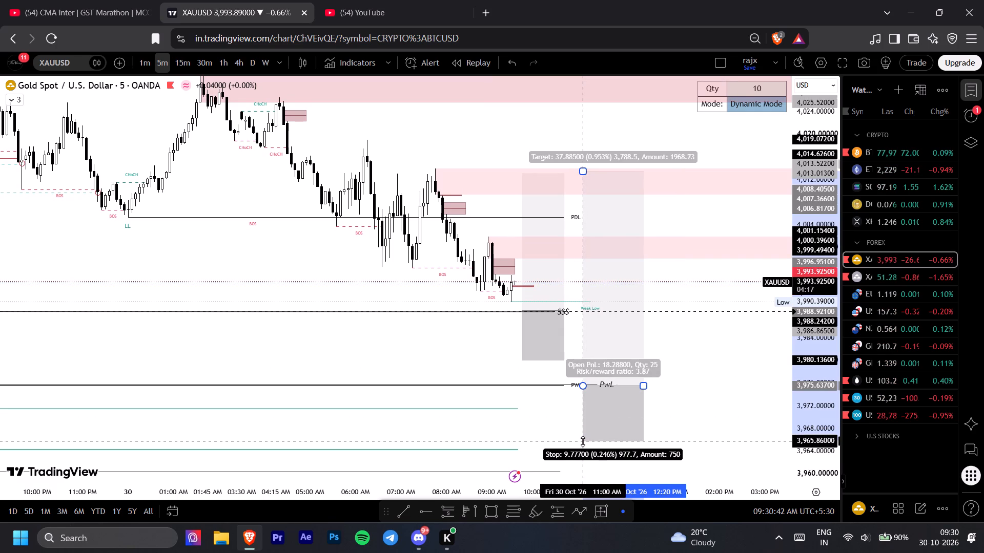
drag(583, 441, 583, 443)
click(694, 416)
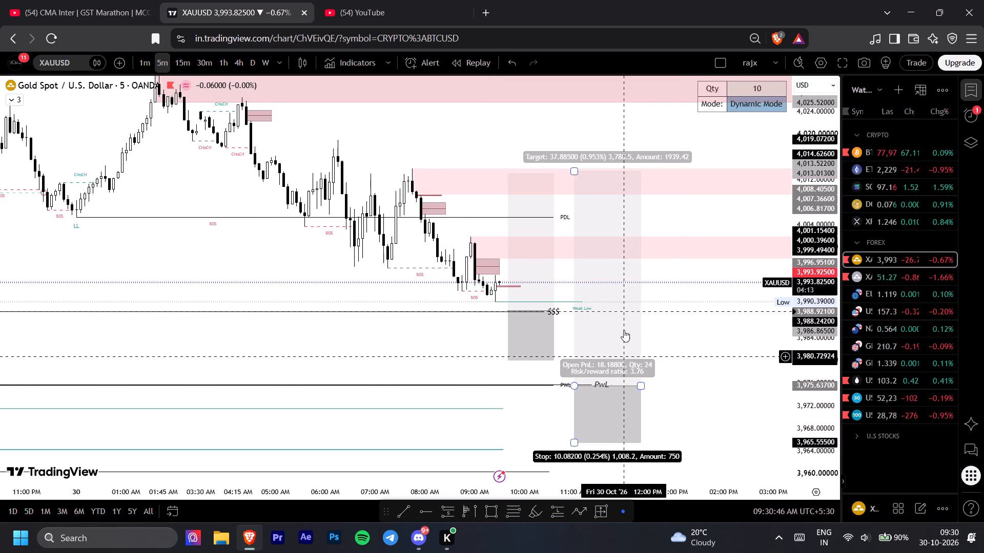
Hide the LuxAlgo Smart Money Concepts indicator on the XAUUSD chart.
drag(696, 354, 730, 354)
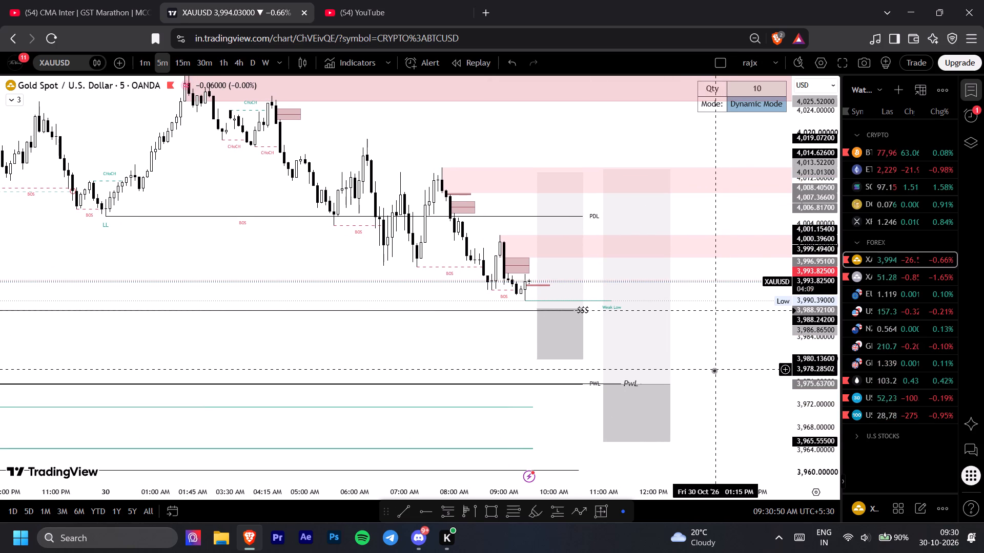
click(20, 98)
click(129, 103)
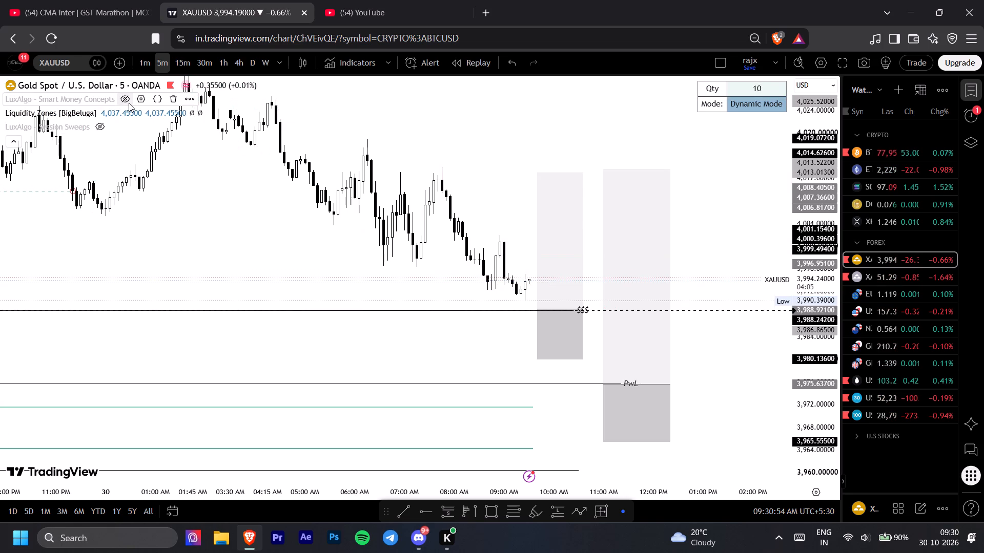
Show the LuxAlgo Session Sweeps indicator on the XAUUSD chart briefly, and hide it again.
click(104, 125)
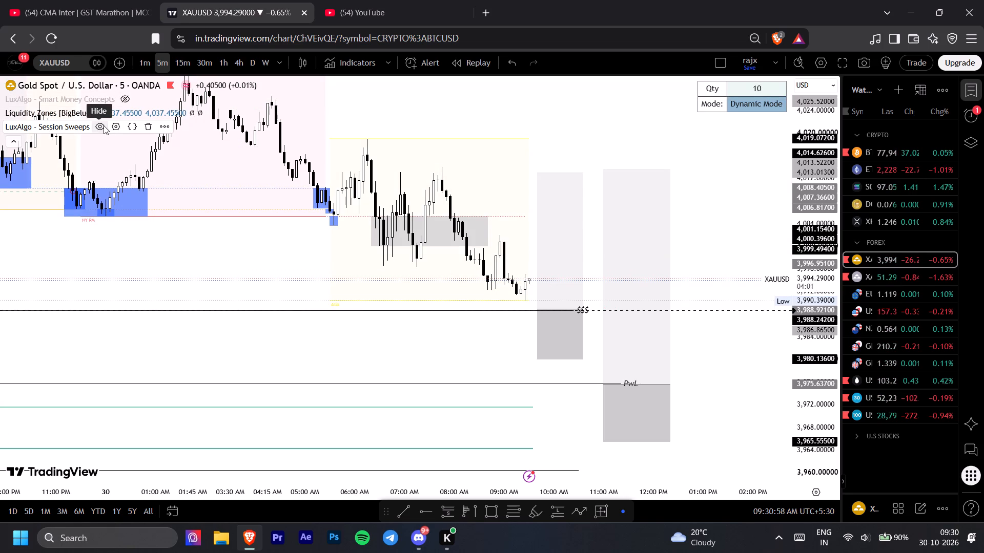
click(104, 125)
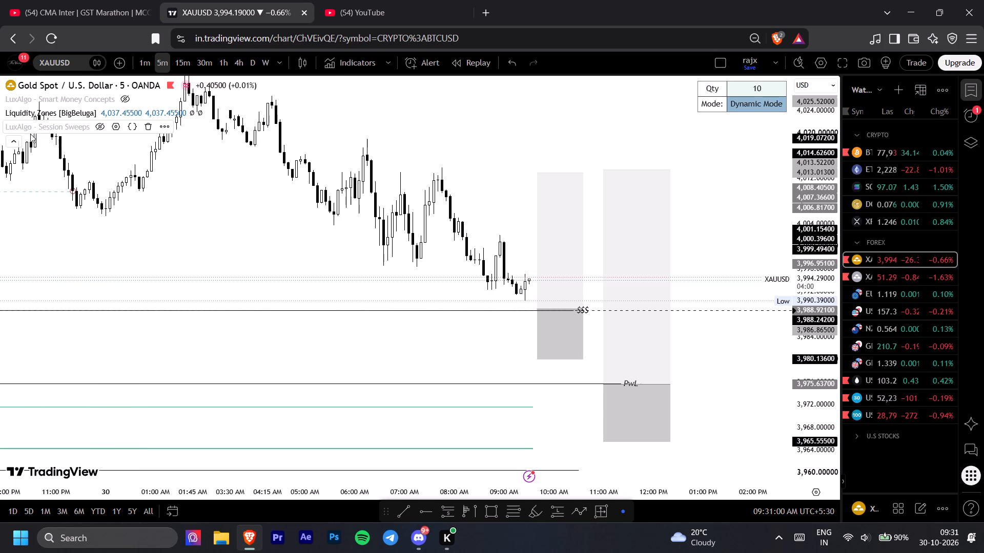
Collapse the indicator legend under the Gold Spot / U.S. Dollar title on the chart.
click(15, 141)
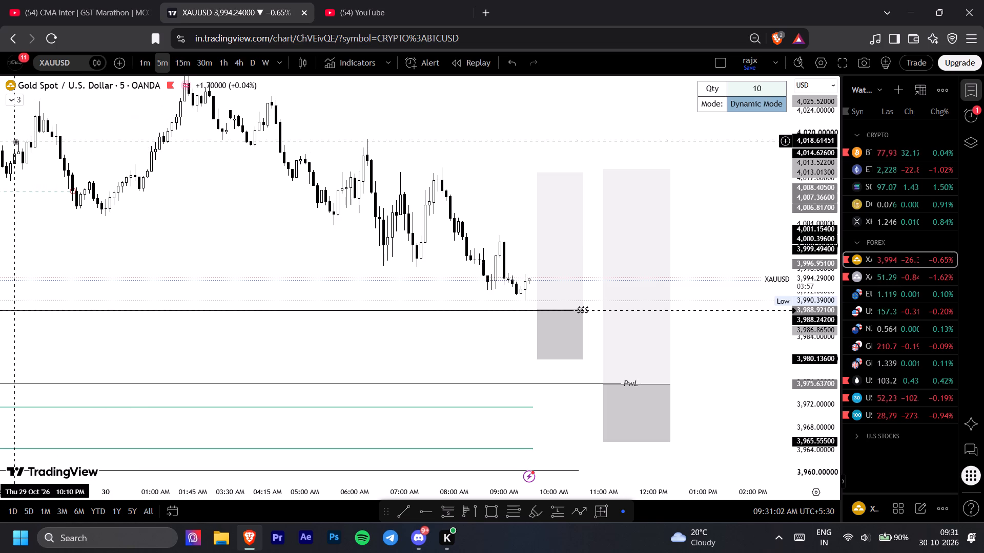
Download a snapshot of the XAUUSD 5-minute chart with both long positions in view as a PNG image.
drag(264, 264, 312, 290)
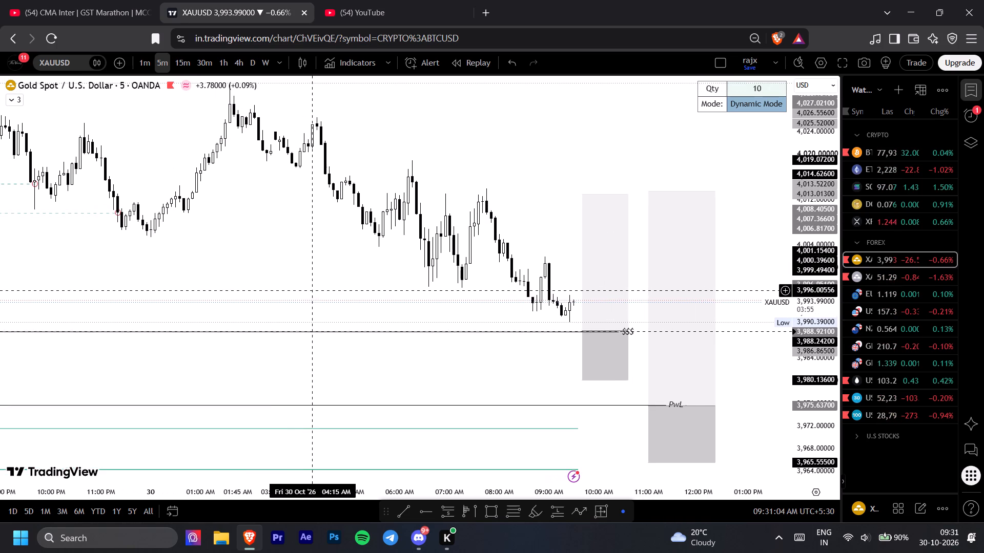
drag(312, 290, 307, 293)
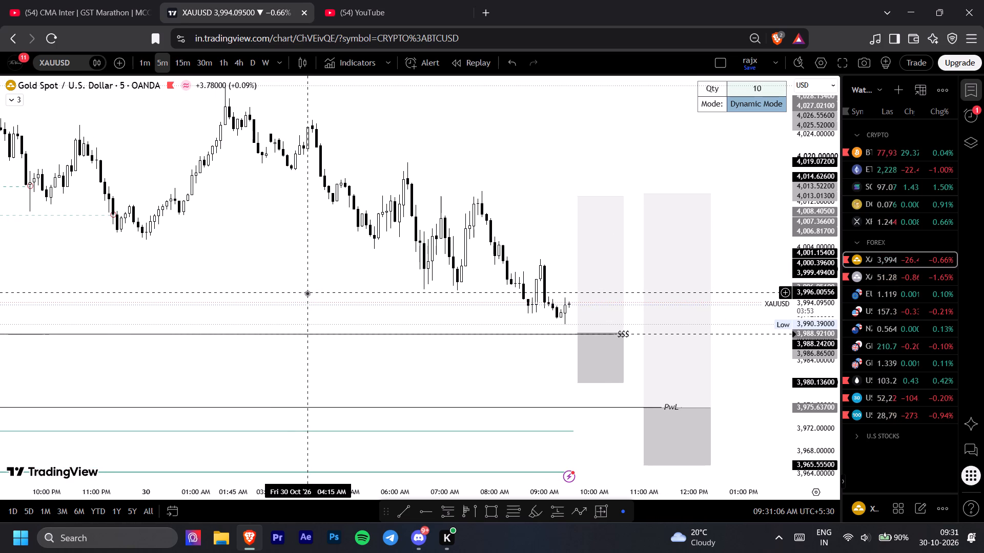
click(860, 66)
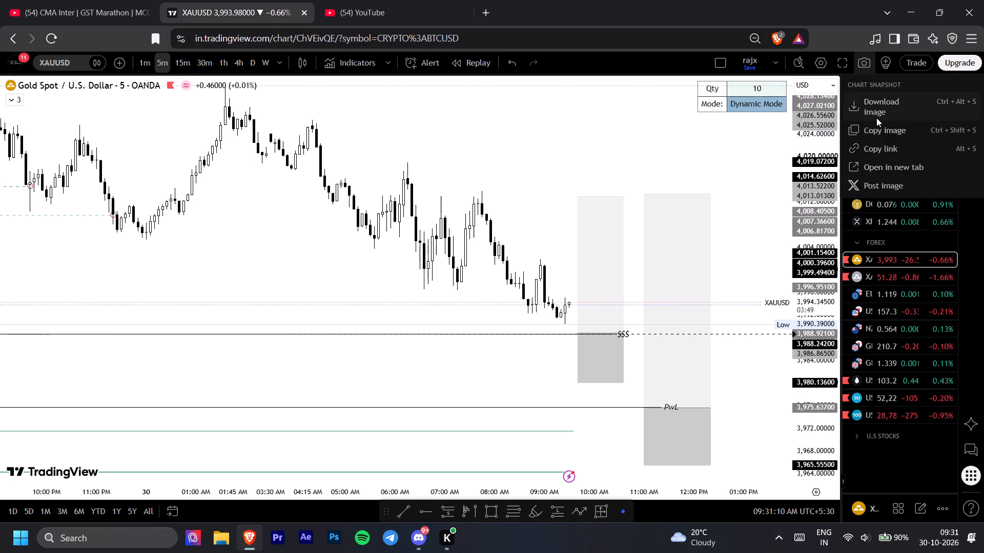
click(872, 110)
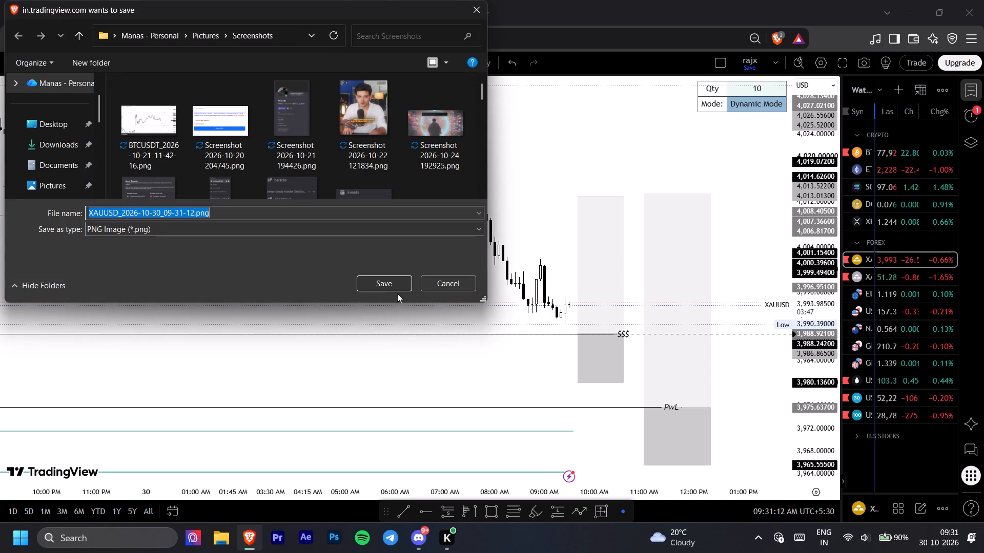
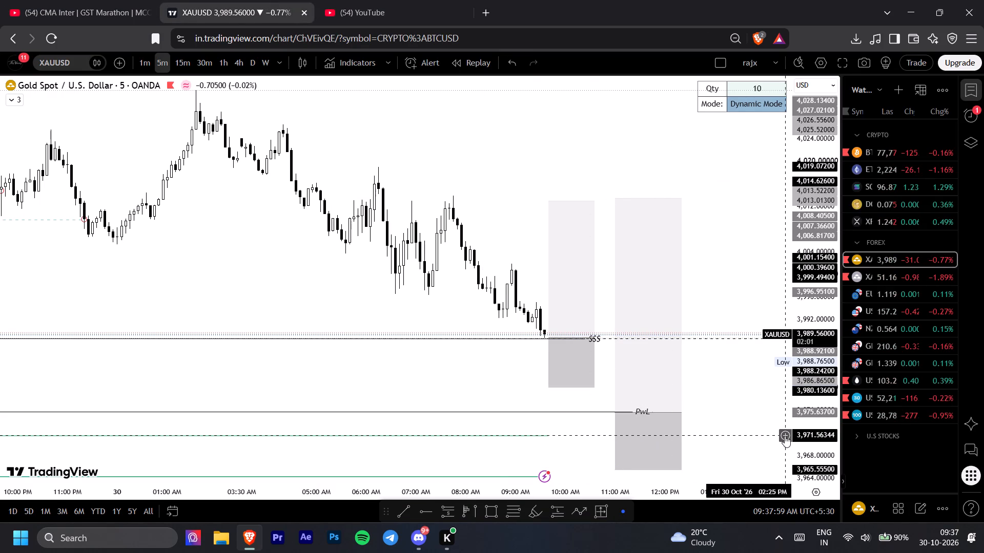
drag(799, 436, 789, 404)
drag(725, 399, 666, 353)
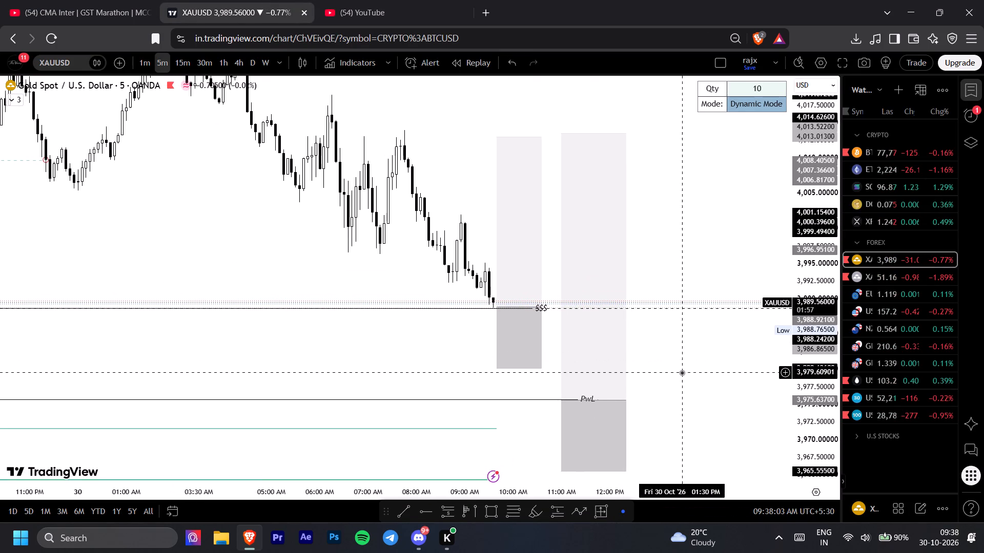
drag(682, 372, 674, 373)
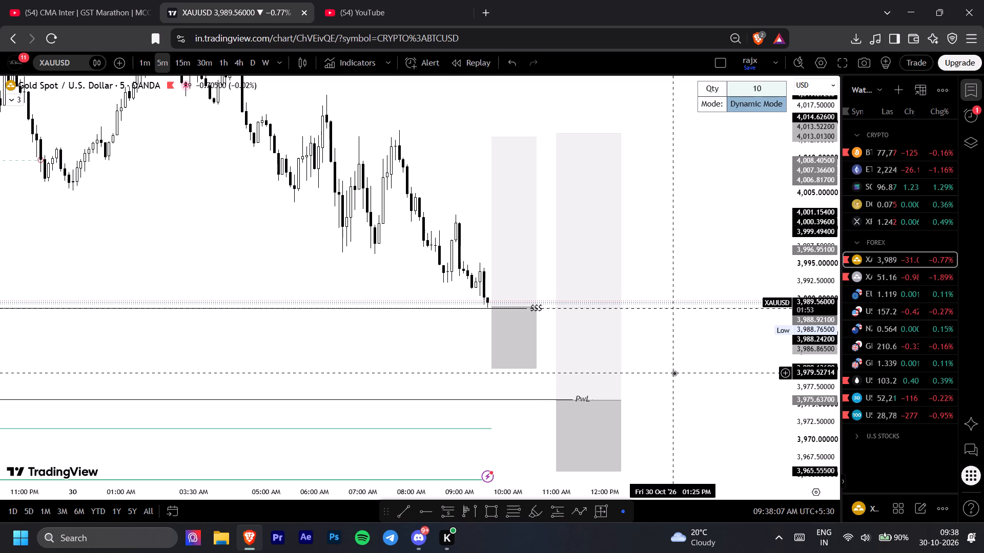
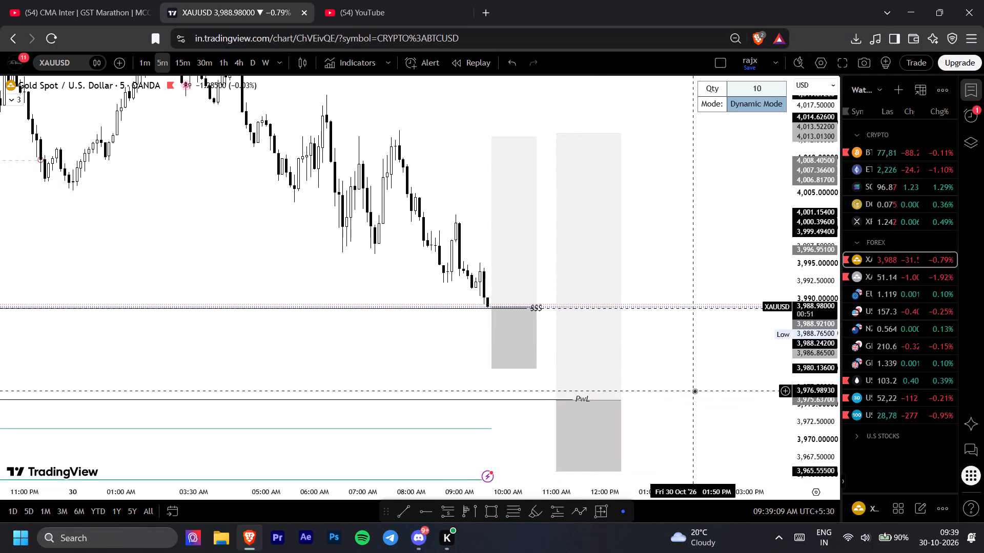
Lower the take-profit of the long position at the $$$ level to about 4,006.54, for a risk/reward of about 2.
drag(694, 391, 691, 400)
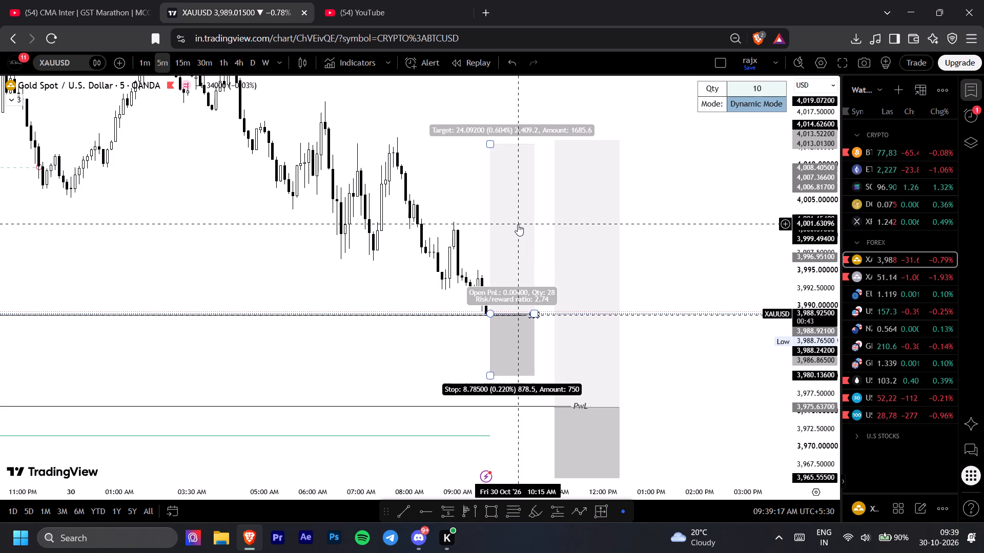
drag(494, 146, 494, 159)
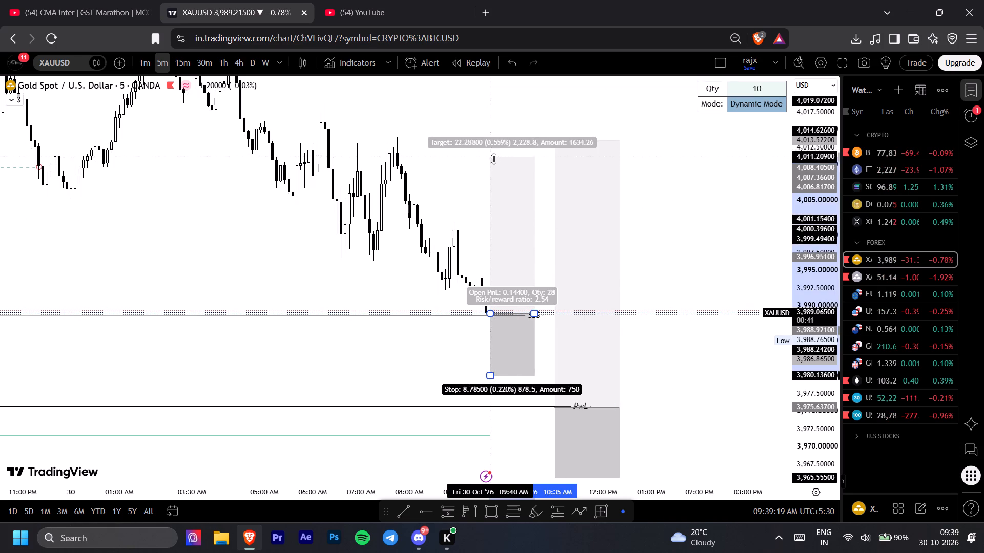
drag(494, 159, 501, 189)
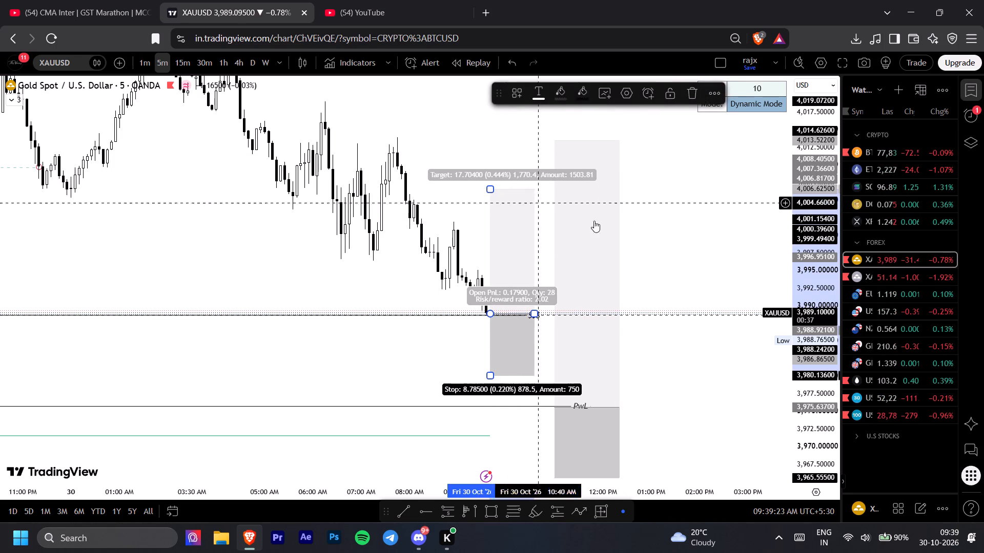
click(670, 243)
drag(489, 190, 495, 194)
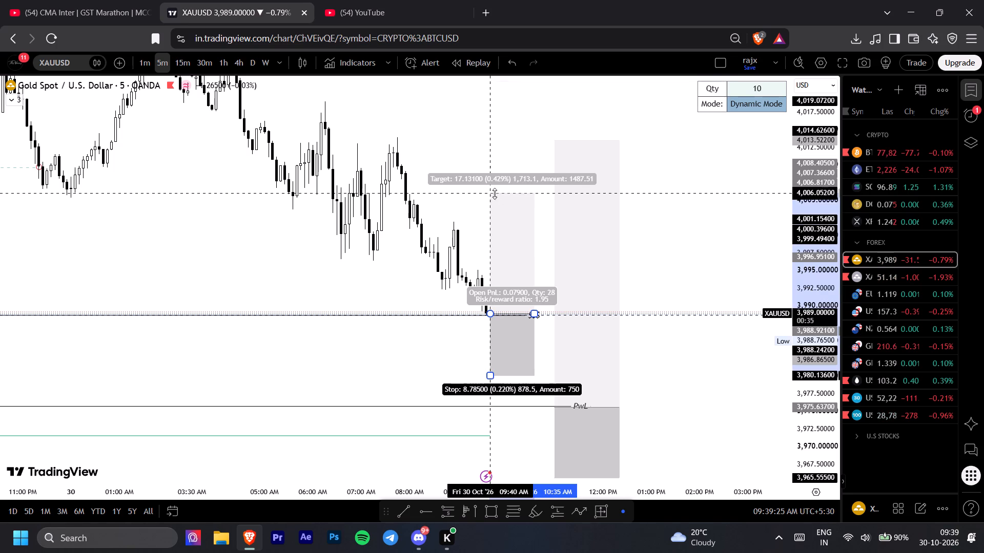
drag(495, 194, 501, 191)
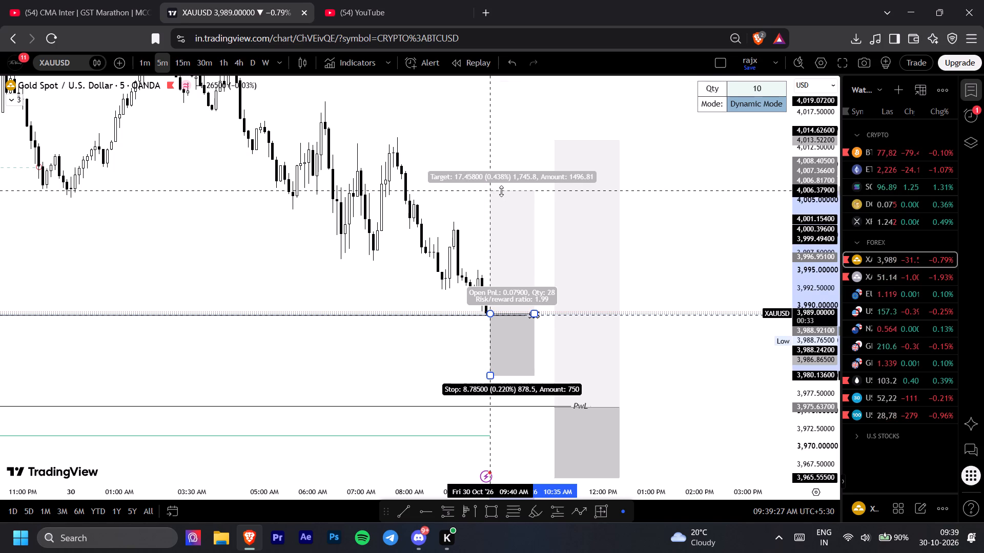
drag(501, 191, 502, 190)
click(695, 255)
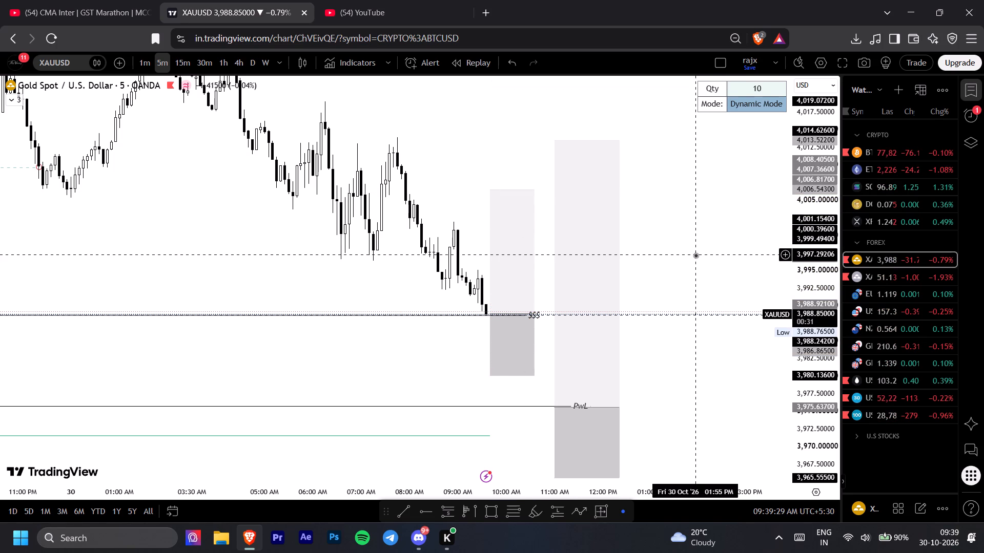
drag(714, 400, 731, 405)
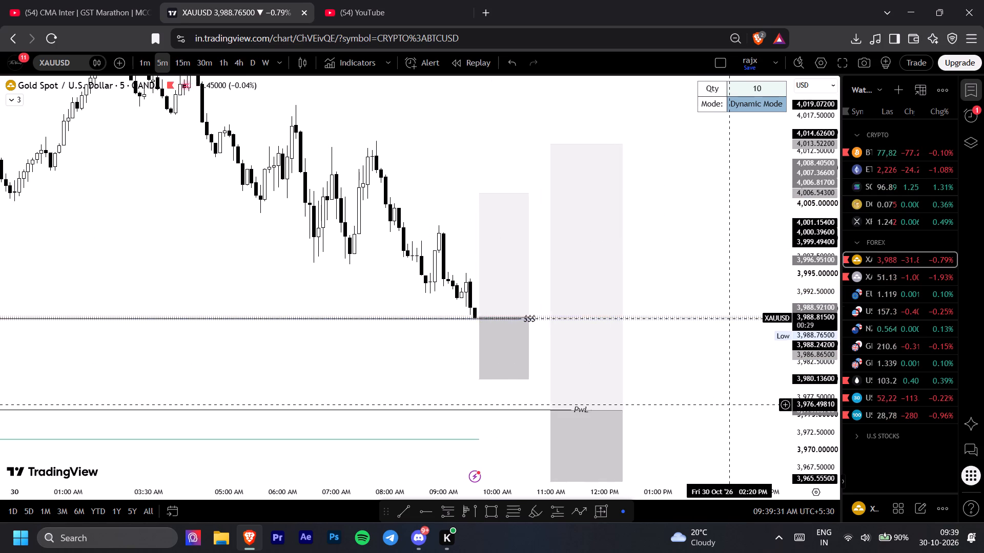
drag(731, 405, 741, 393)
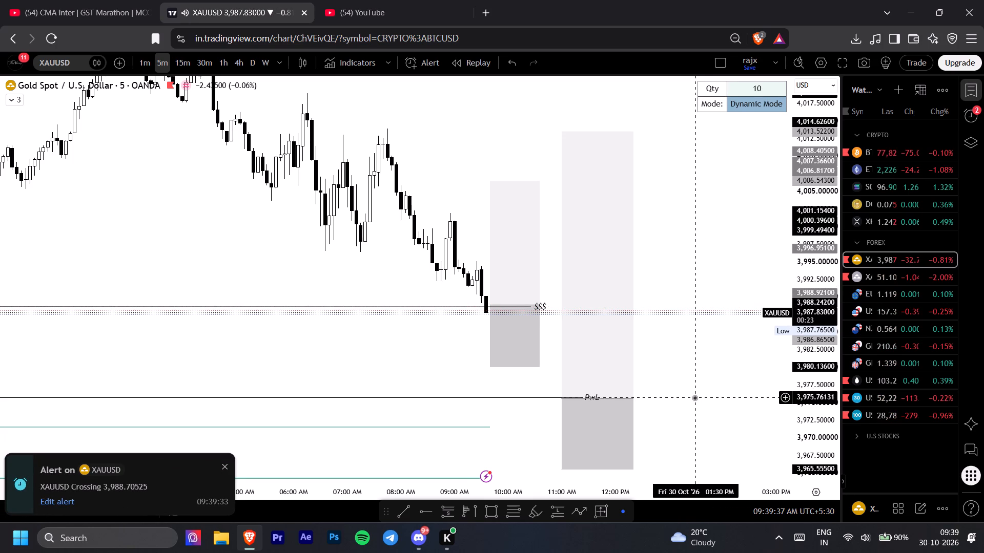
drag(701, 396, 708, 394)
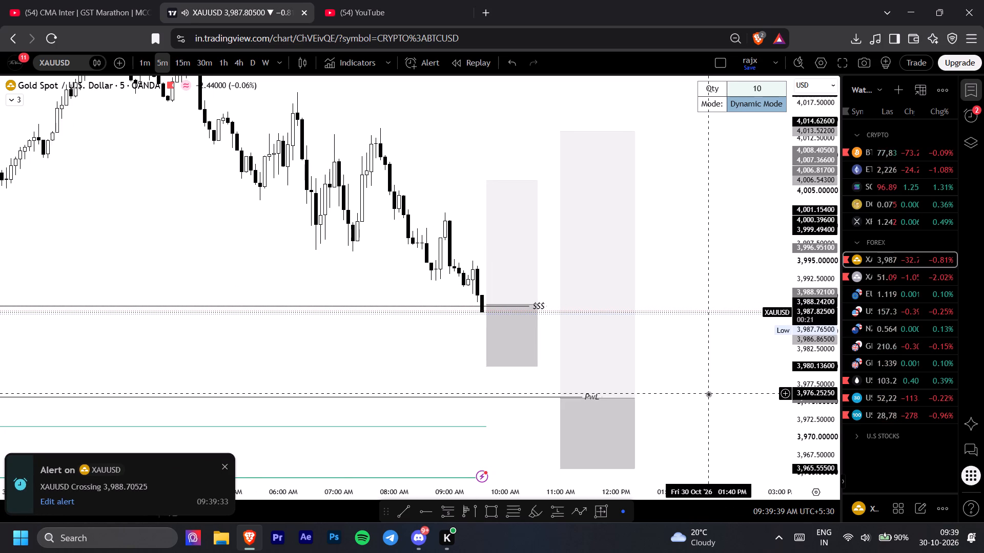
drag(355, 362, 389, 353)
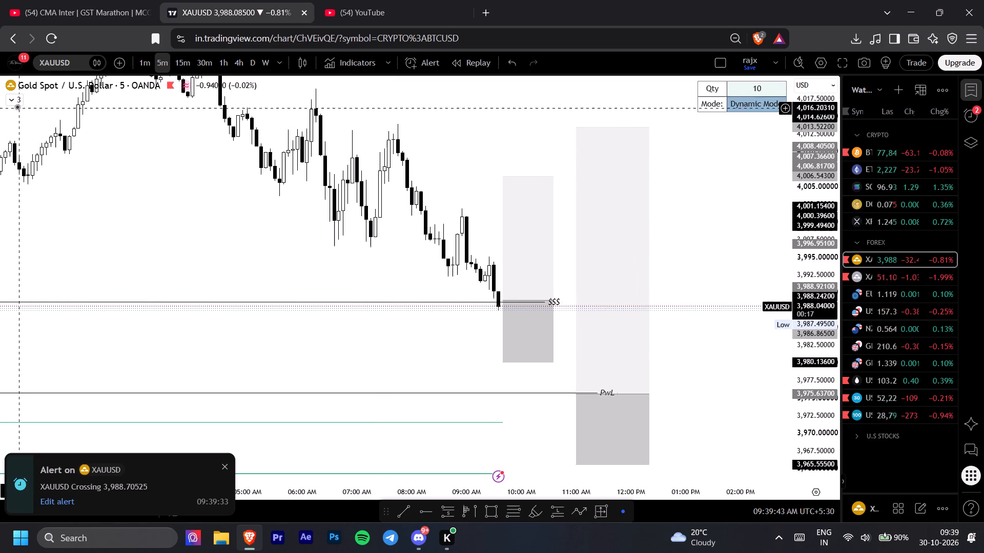
Show the hidden LuxAlgo Session Sweeps indicator on the chart and collapse the indicator list again.
click(16, 101)
click(98, 130)
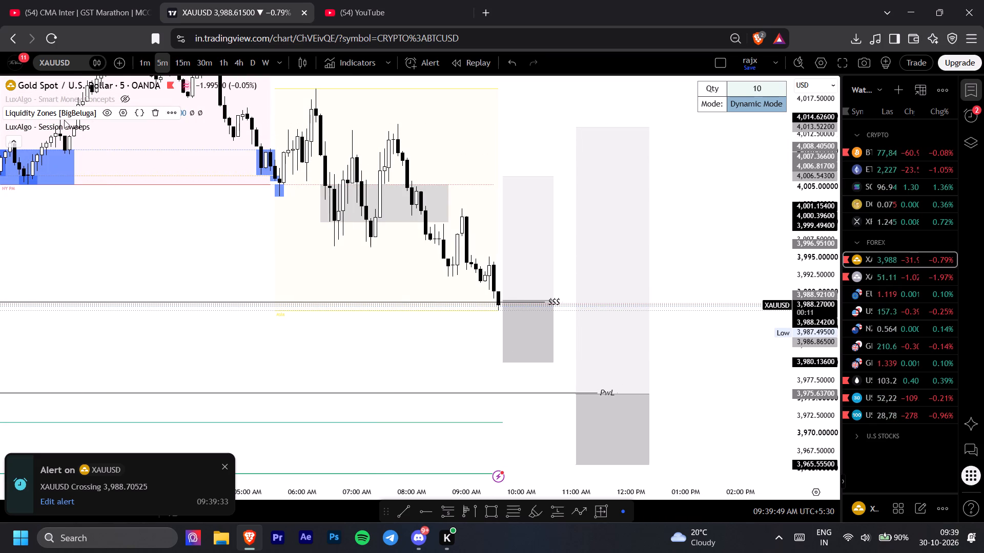
click(6, 138)
Dismiss the XAUUSD crossing alert notification.
drag(257, 240, 254, 290)
click(227, 463)
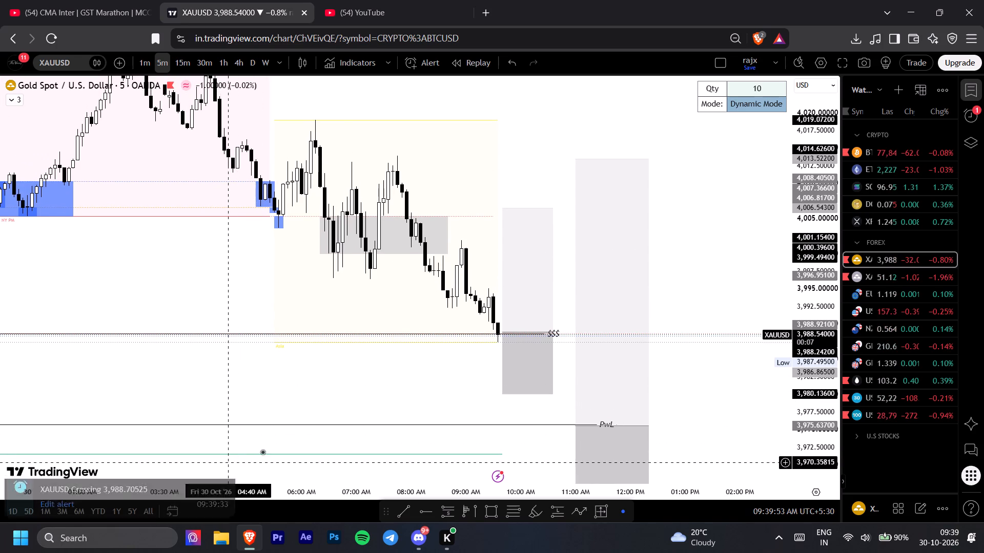
drag(355, 410, 351, 419)
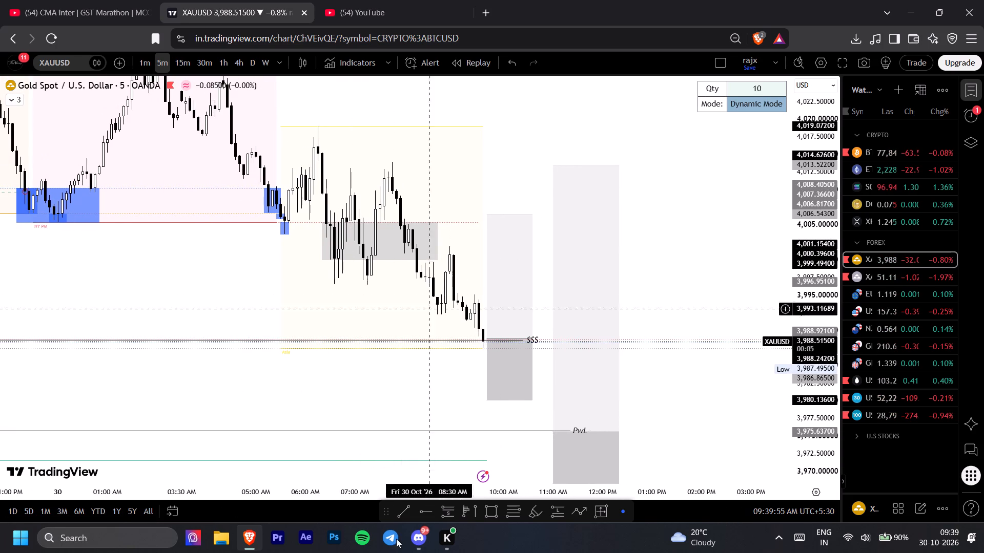
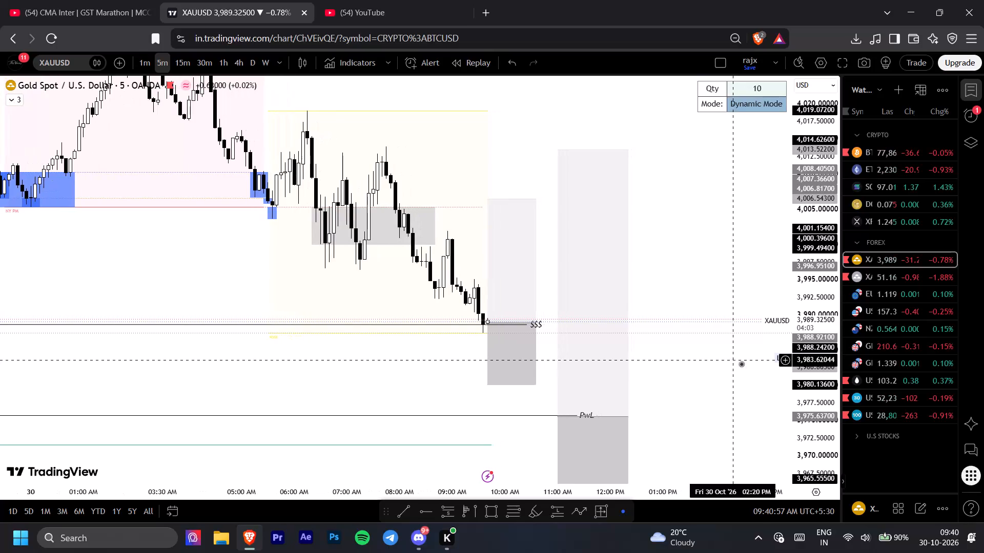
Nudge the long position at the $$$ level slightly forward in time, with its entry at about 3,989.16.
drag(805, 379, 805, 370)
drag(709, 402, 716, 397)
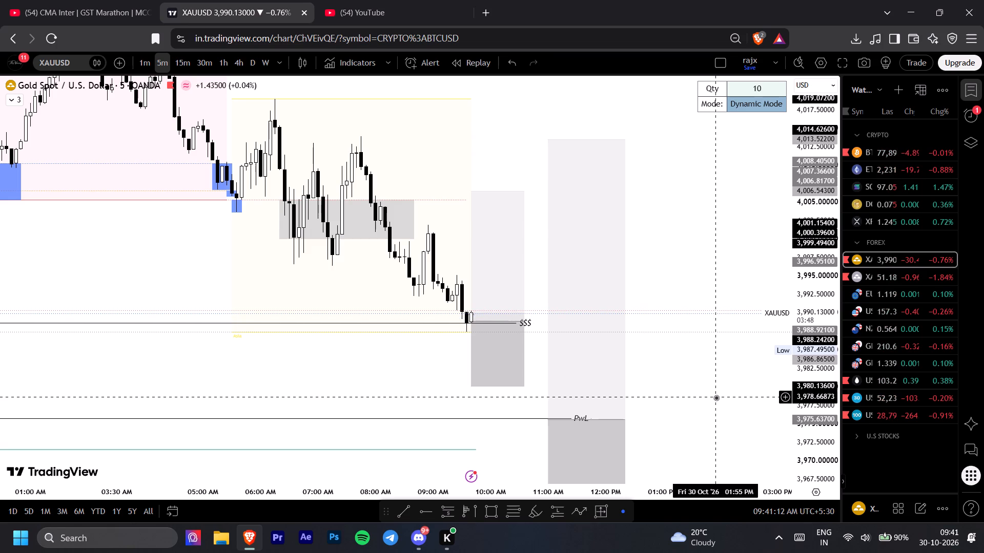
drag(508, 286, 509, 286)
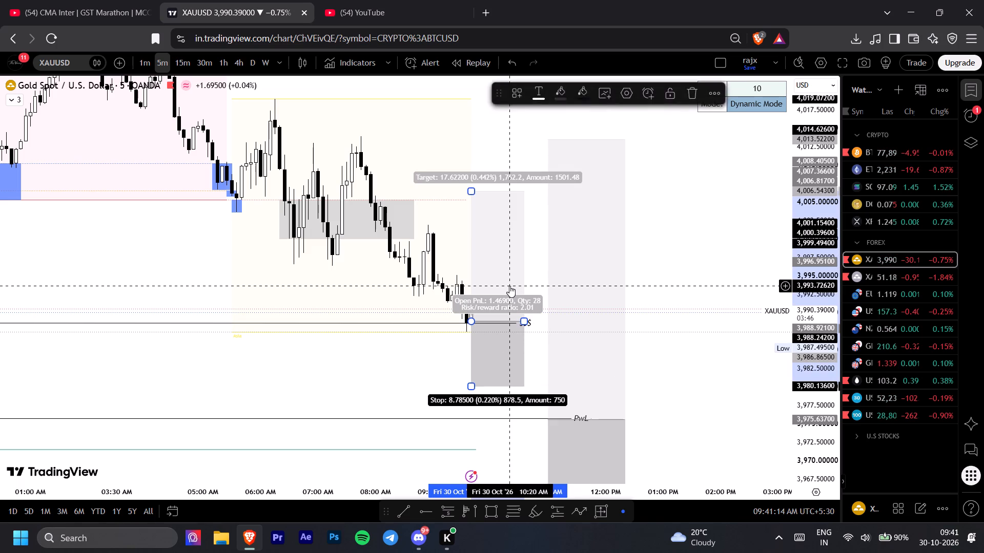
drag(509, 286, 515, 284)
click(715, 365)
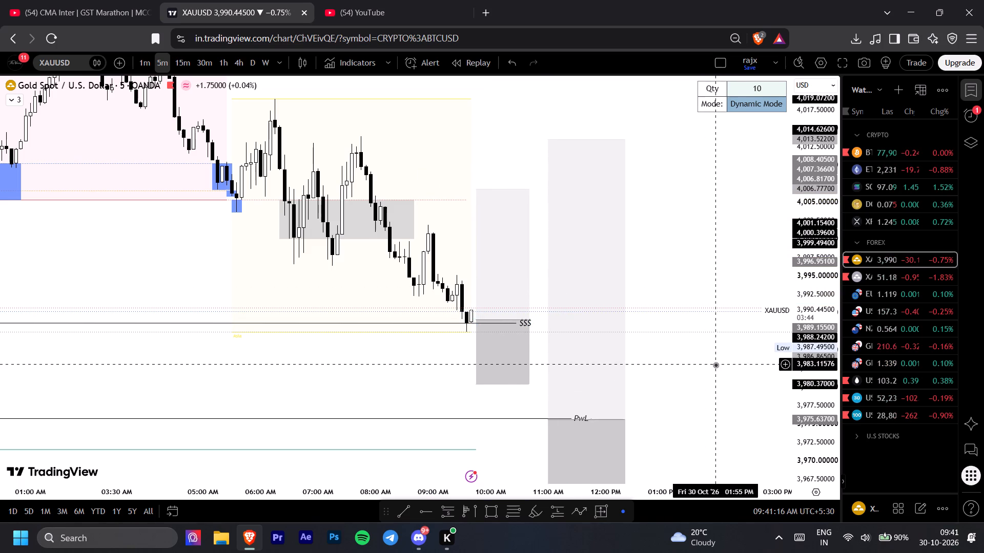
Delete the long position at the PwL level.
drag(678, 379, 694, 379)
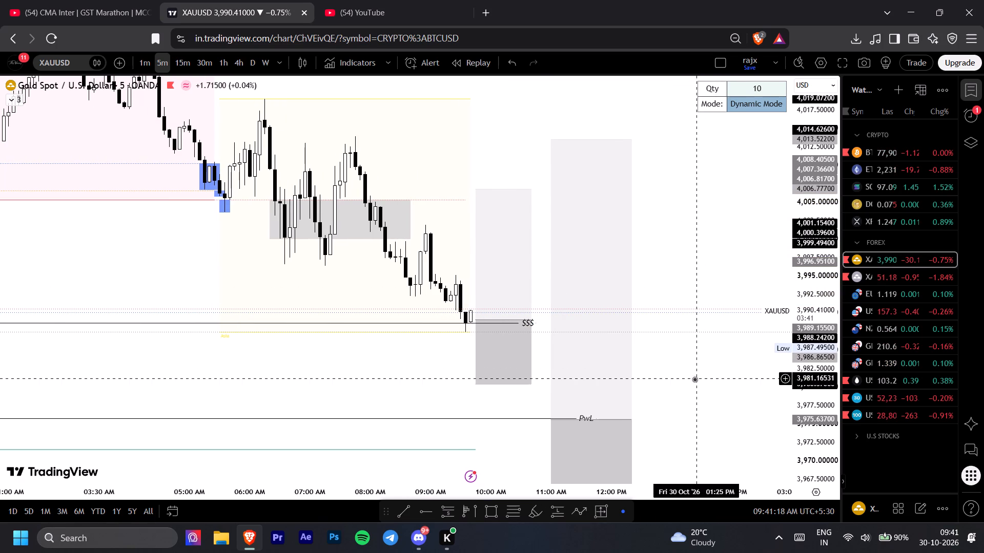
click(607, 380)
key(Delete)
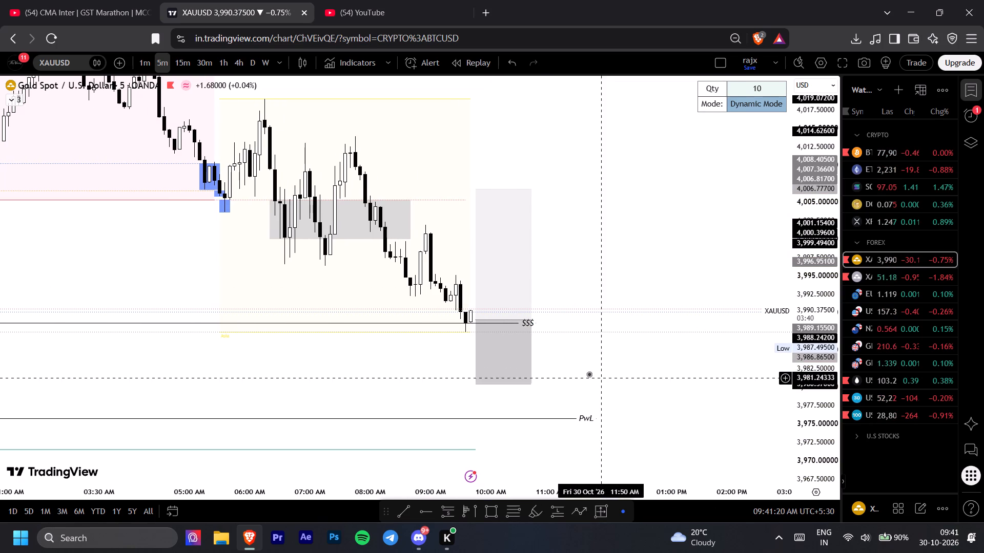
Examine XAUUSD price structure on the 15-minute, 30-minute and 1-hour timeframes, and return to the latest candles on the 5-minute chart.
drag(580, 372, 643, 372)
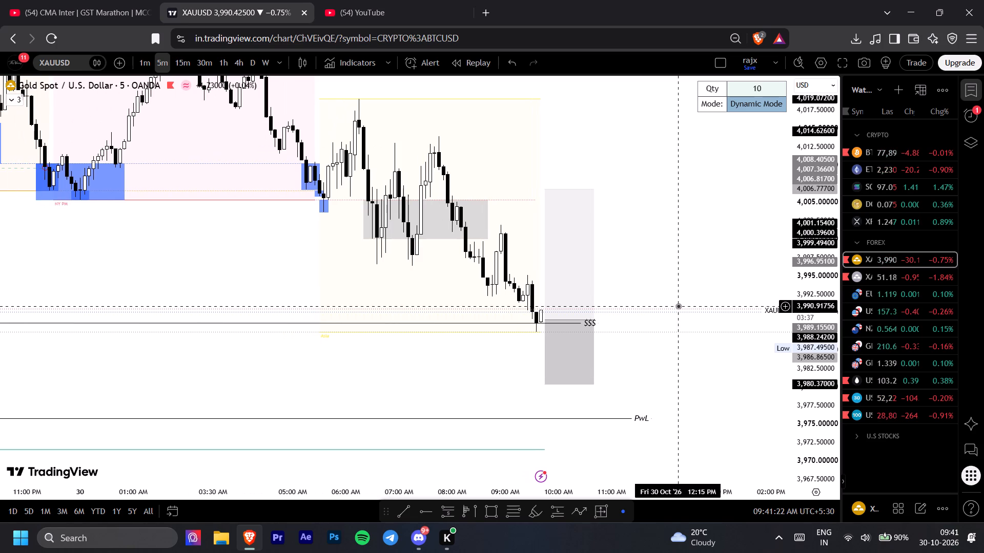
drag(678, 306, 704, 329)
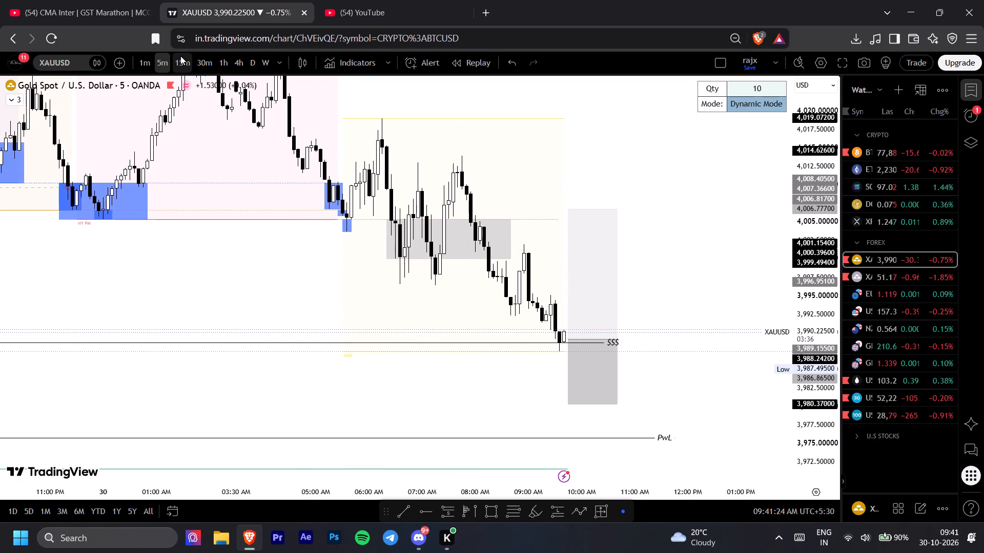
click(180, 56)
drag(251, 288, 429, 289)
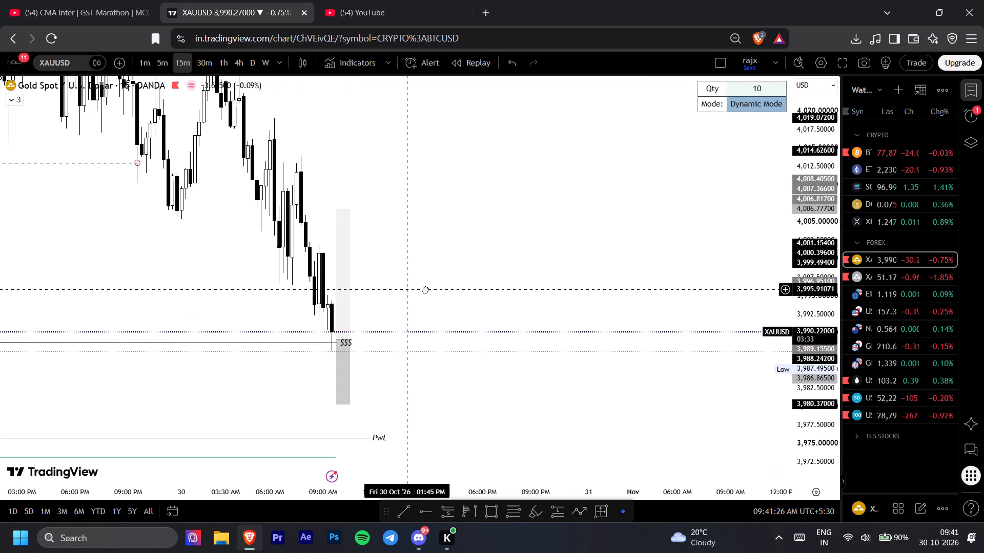
drag(429, 289, 524, 316)
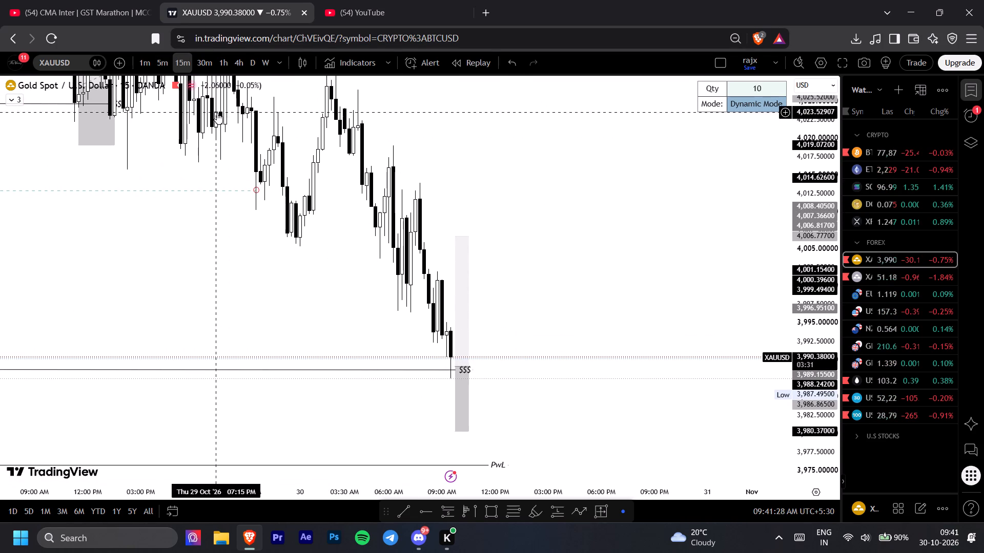
click(204, 61)
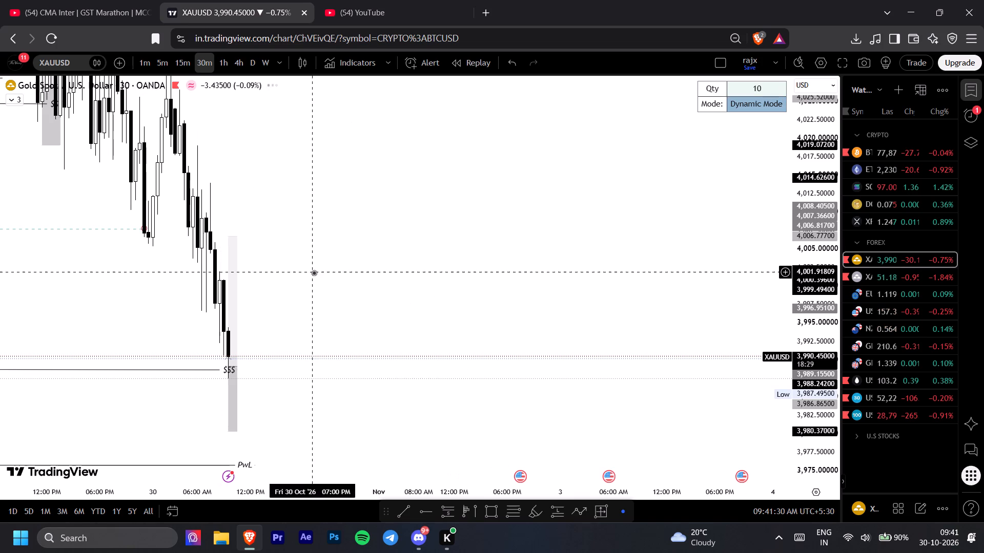
drag(314, 272, 476, 299)
click(225, 58)
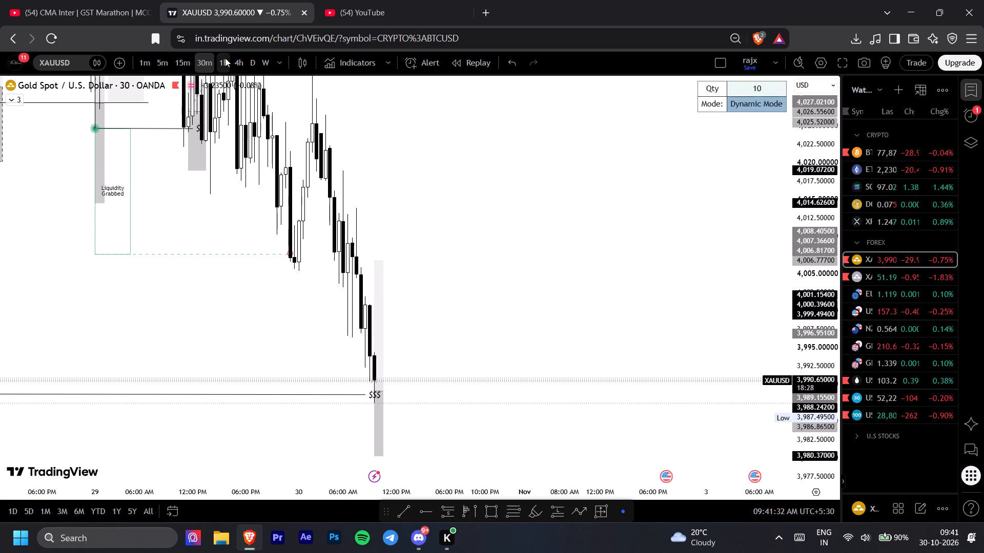
click(161, 62)
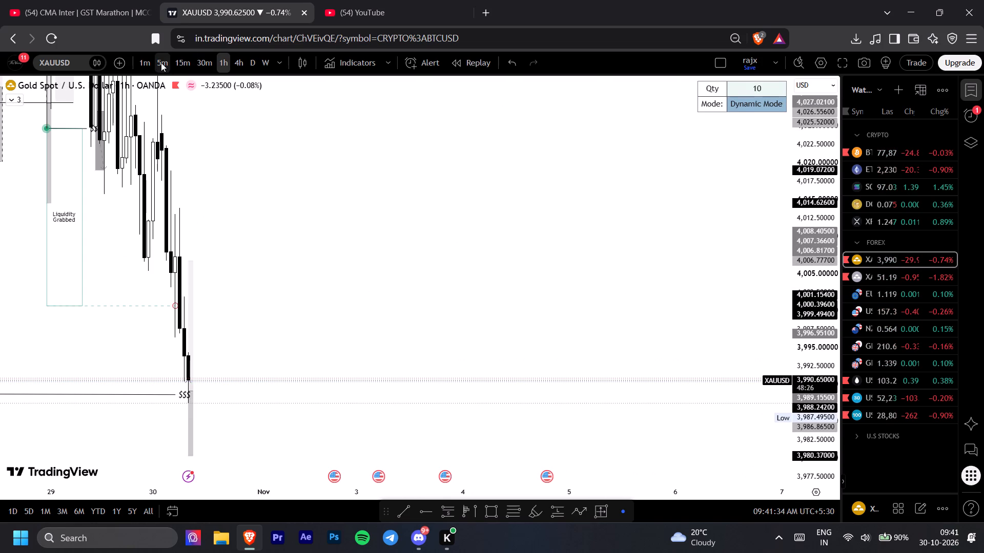
drag(518, 308, 321, 339)
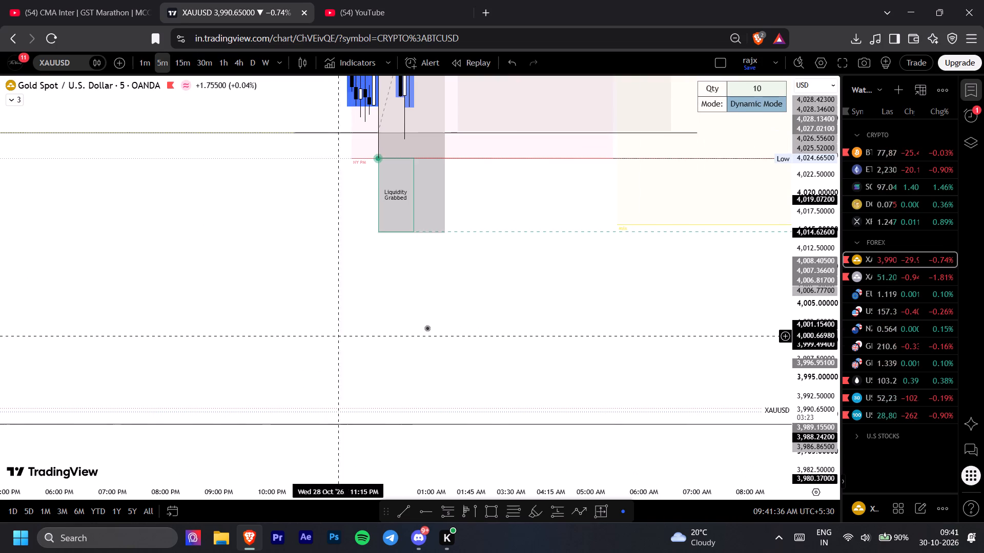
drag(768, 351, 288, 361)
drag(583, 352, 169, 338)
drag(552, 380, 271, 400)
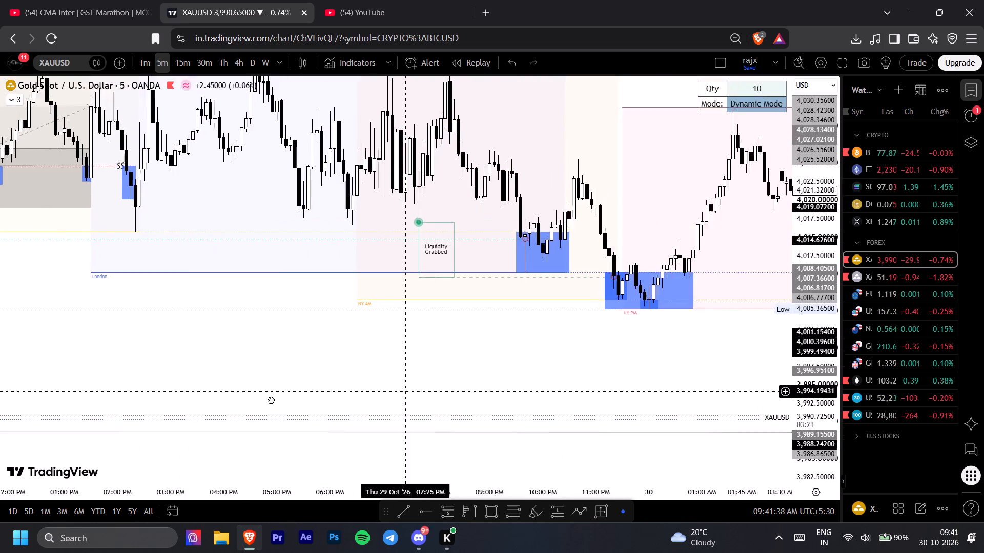
drag(271, 400, 39, 411)
drag(542, 412, 271, 325)
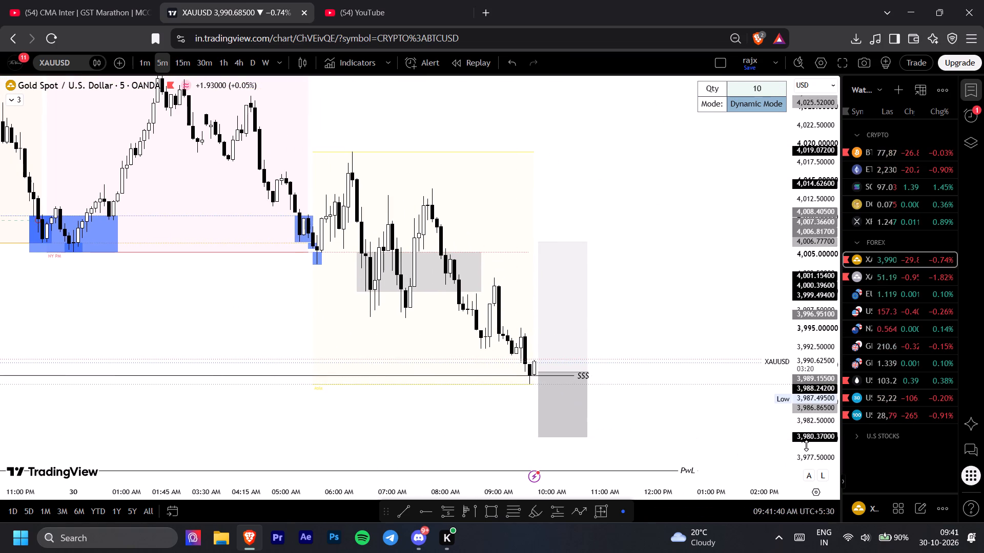
Move the $$$ long position beside the latest candle with entry at about 3,990.77, and tighten its stop to about 5.61 below entry.
drag(806, 445, 791, 391)
drag(671, 401, 682, 317)
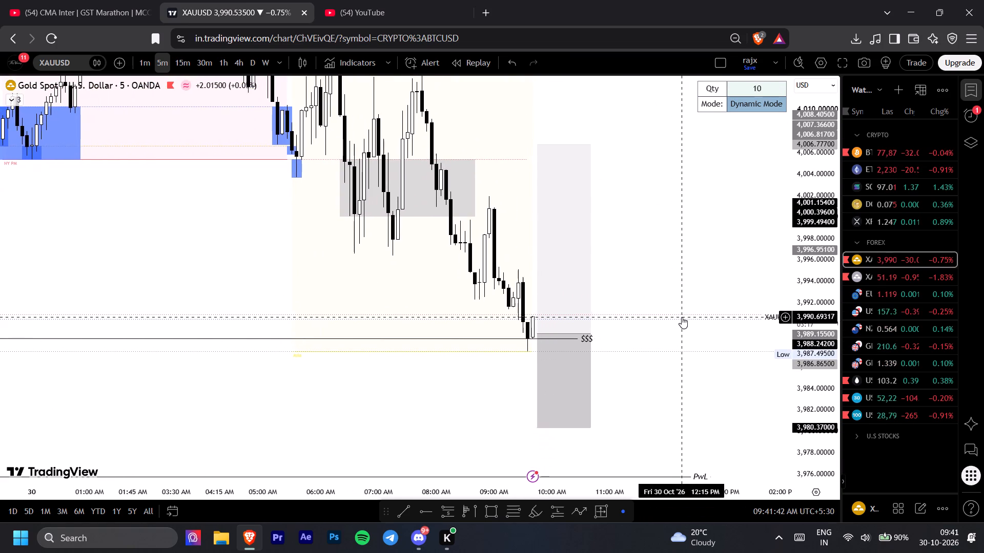
drag(561, 347, 580, 341)
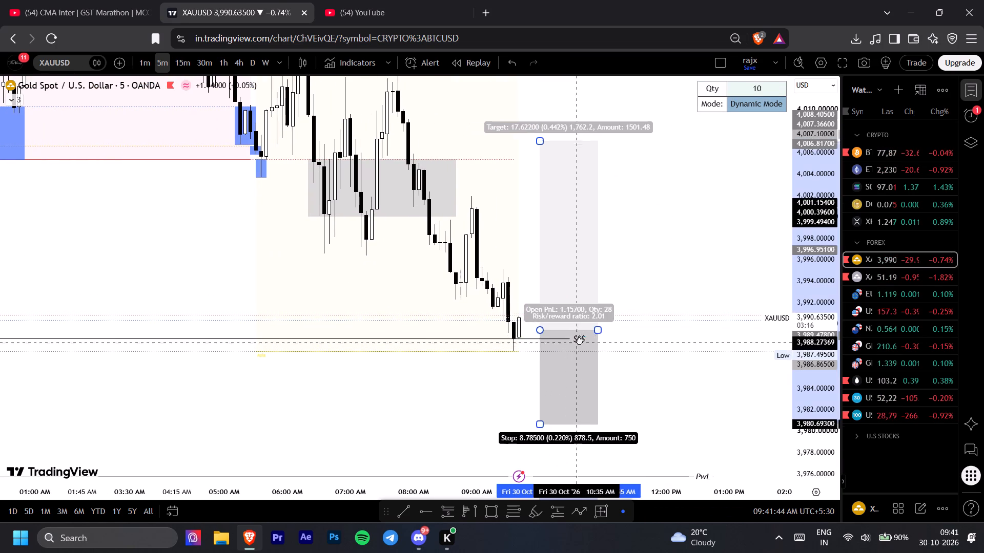
drag(580, 341, 565, 331)
drag(526, 413, 532, 378)
click(570, 229)
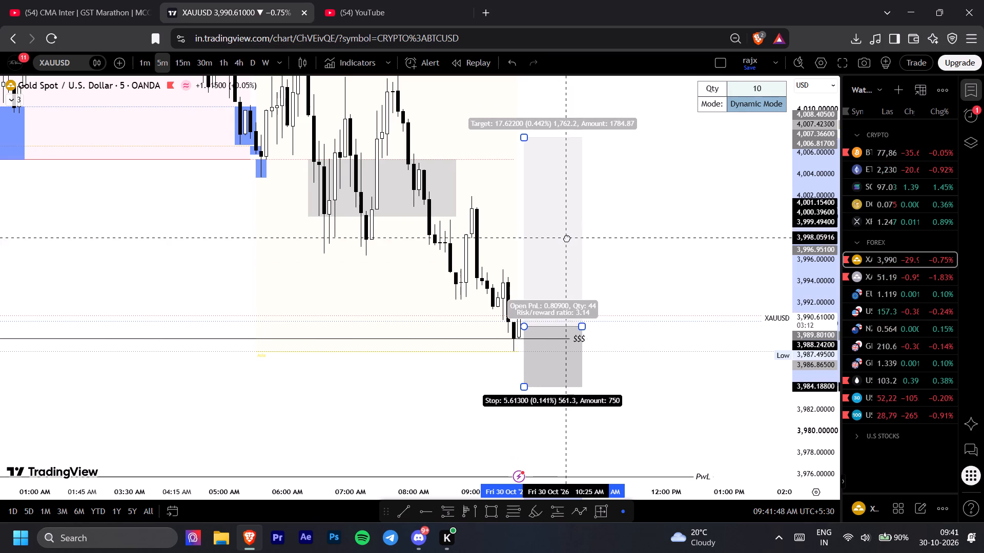
click(681, 280)
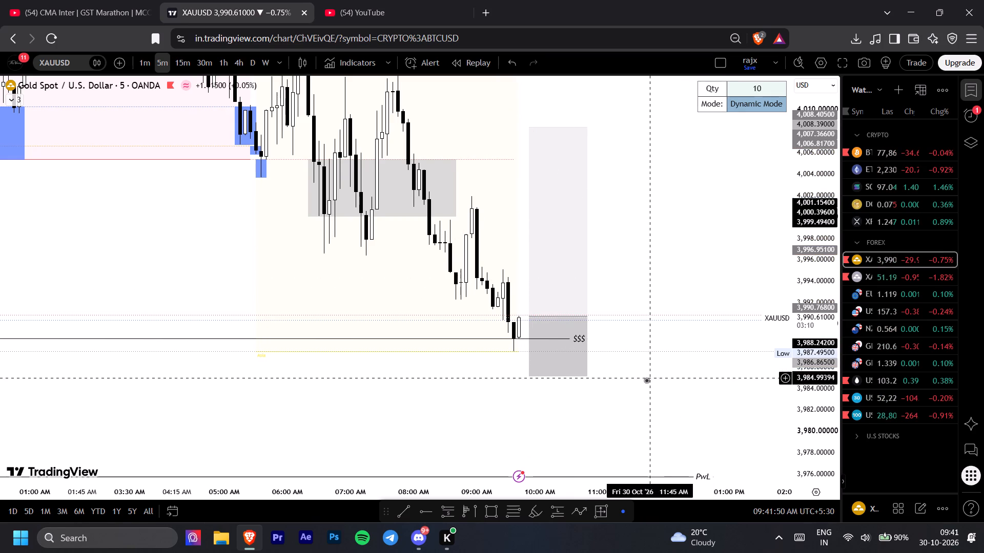
Lower the long position's stop to about 3,984.35.
drag(644, 383, 642, 391)
drag(528, 382, 520, 391)
drag(638, 319, 642, 336)
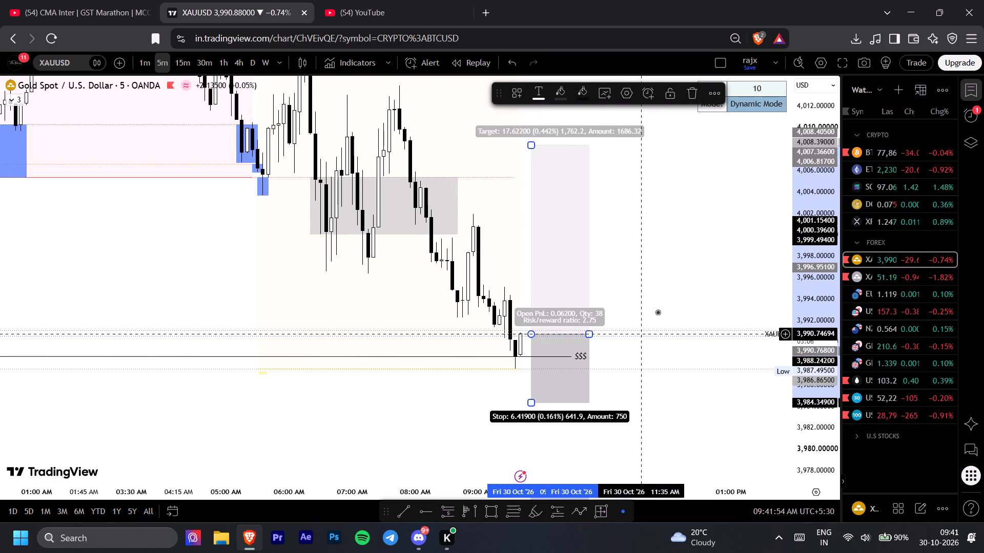
click(668, 282)
Measure a date and price range of about 20.11 upward from the long position's entry level.
drag(656, 193, 659, 227)
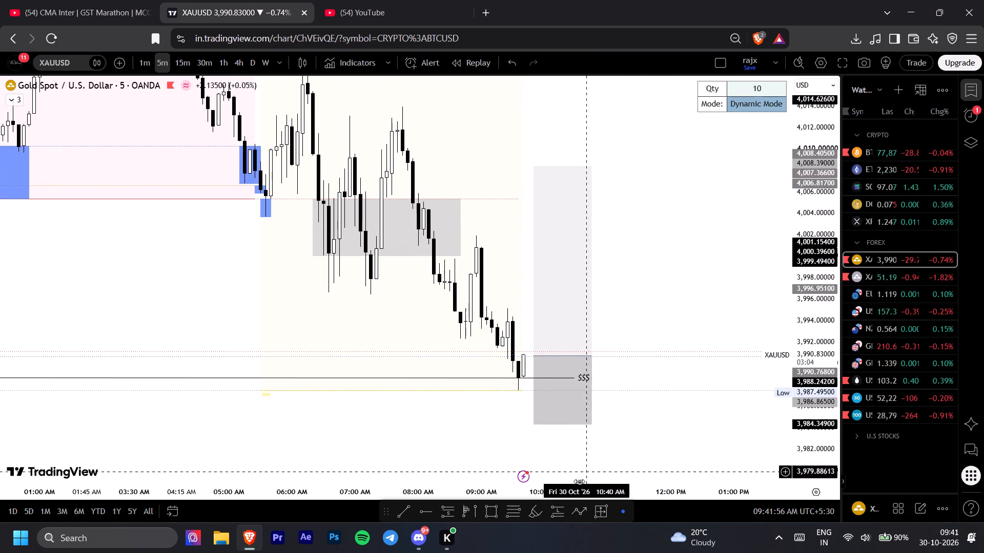
drag(597, 514, 601, 355)
click(601, 355)
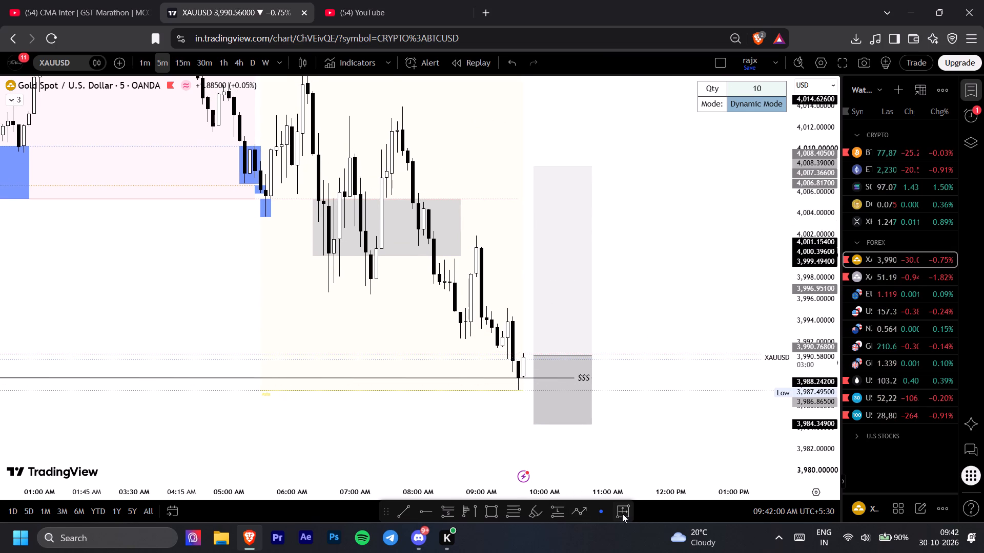
click(622, 513)
click(604, 357)
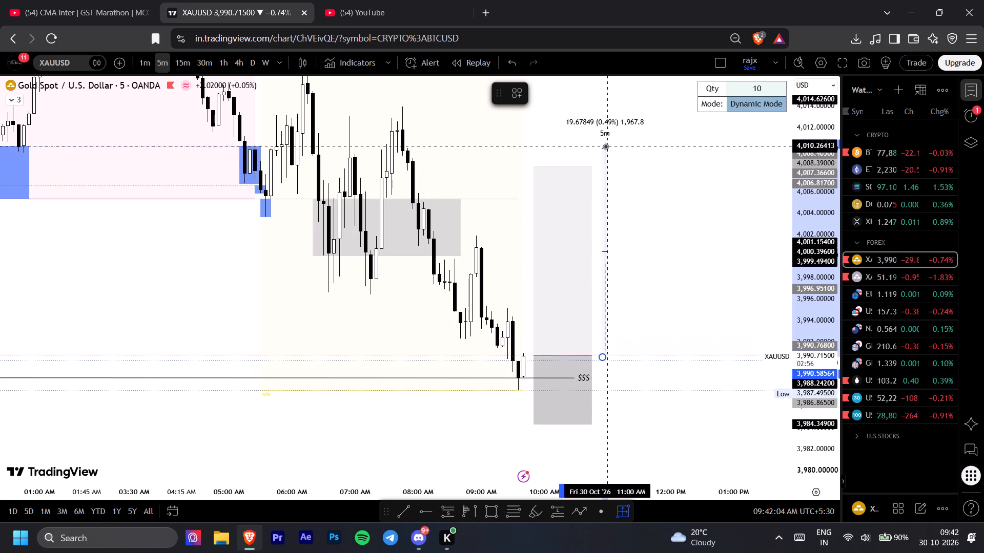
click(605, 142)
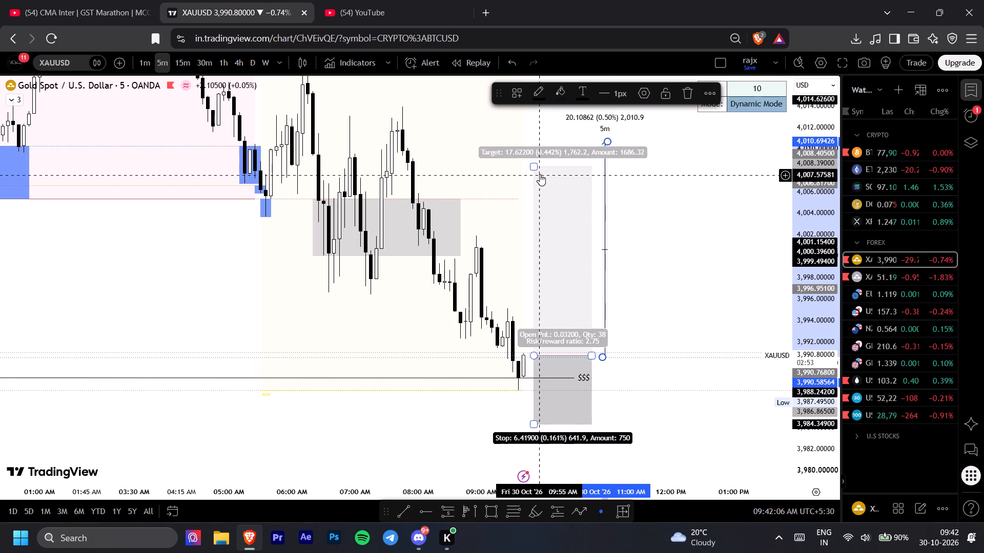
Raise the long position's take-profit to about 4,010.48, for a risk/reward of about 3.
drag(536, 168, 537, 144)
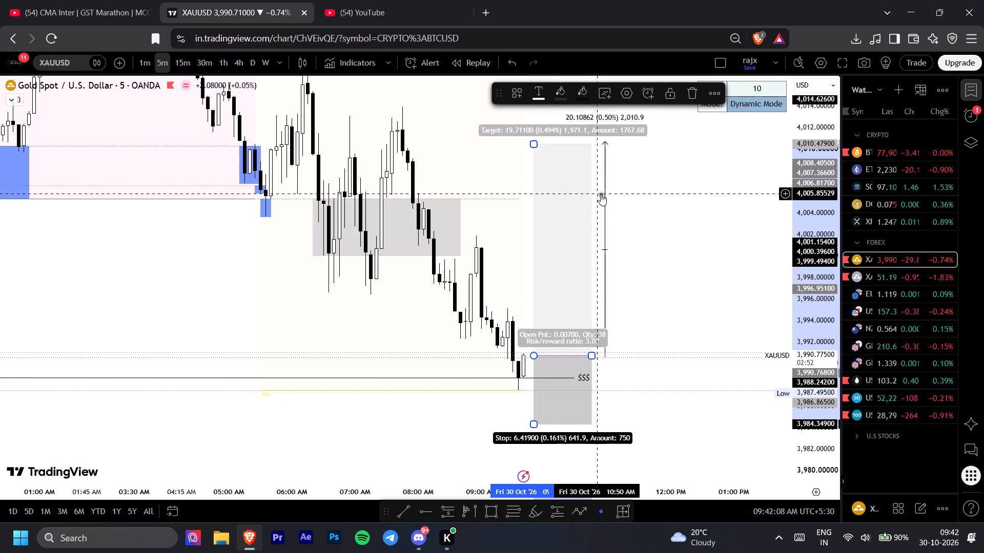
Delete the date and price range measurement beside the long position.
click(607, 196)
key(Delete)
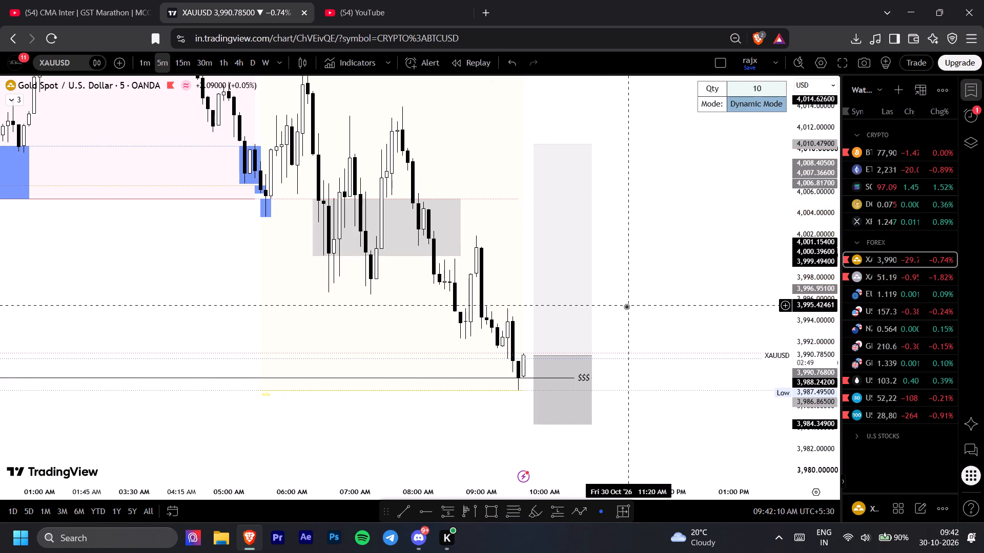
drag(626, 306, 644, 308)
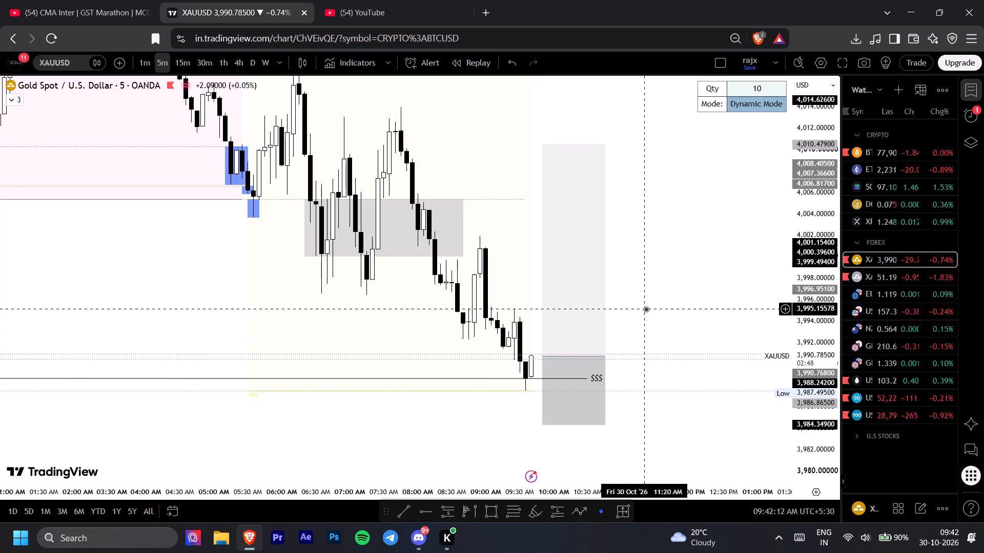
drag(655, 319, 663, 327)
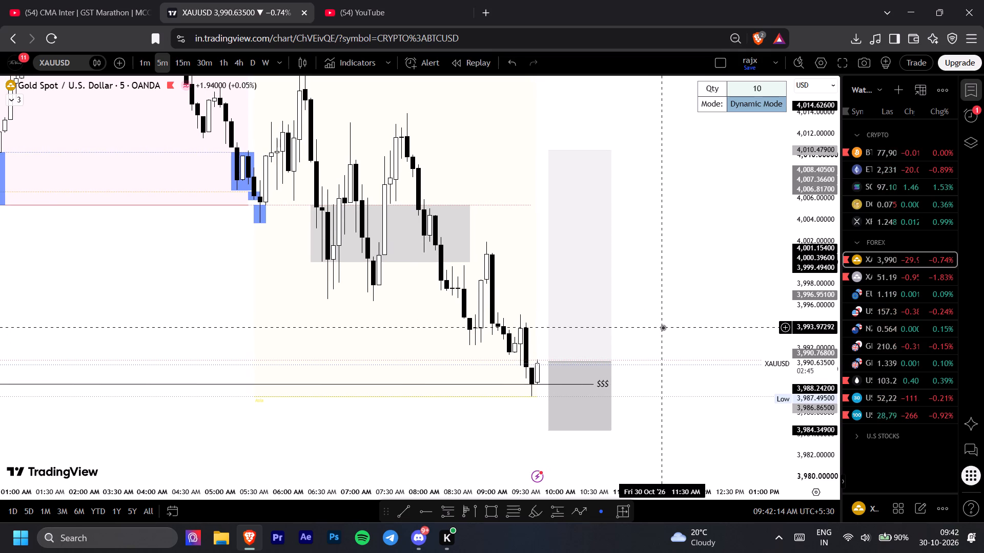
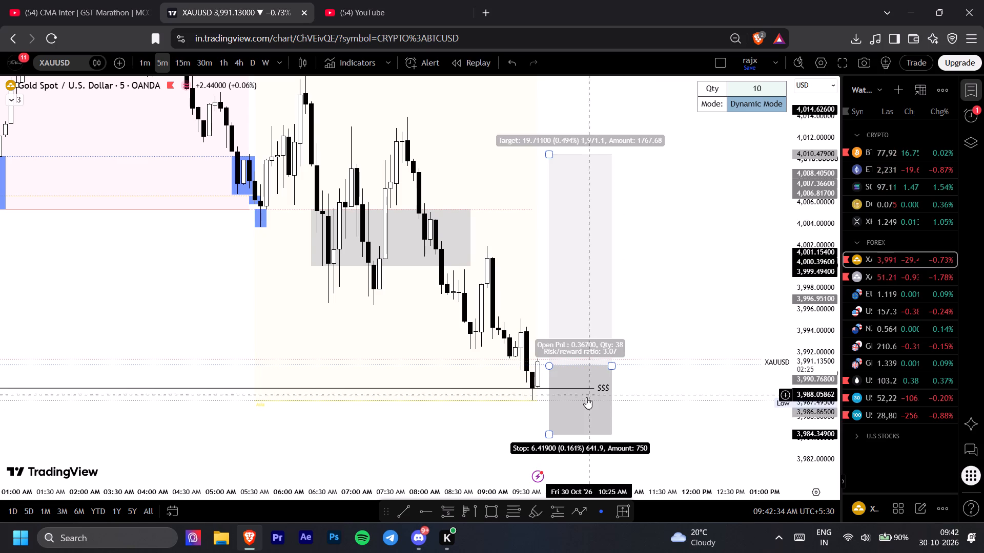
Examine XAUUSD price action around the long position and compare it with recent XAGUSD price action on the 5-minute chart.
click(573, 411)
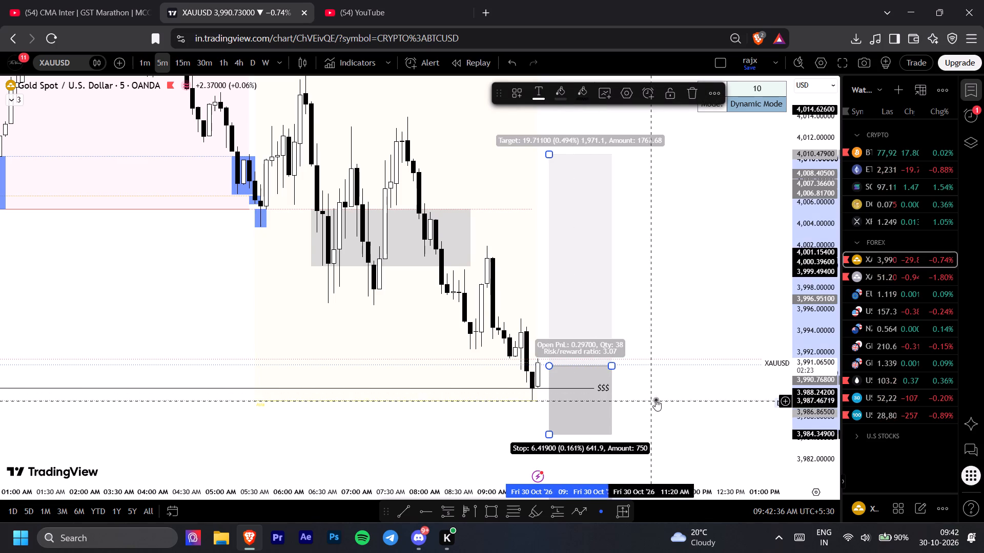
click(689, 326)
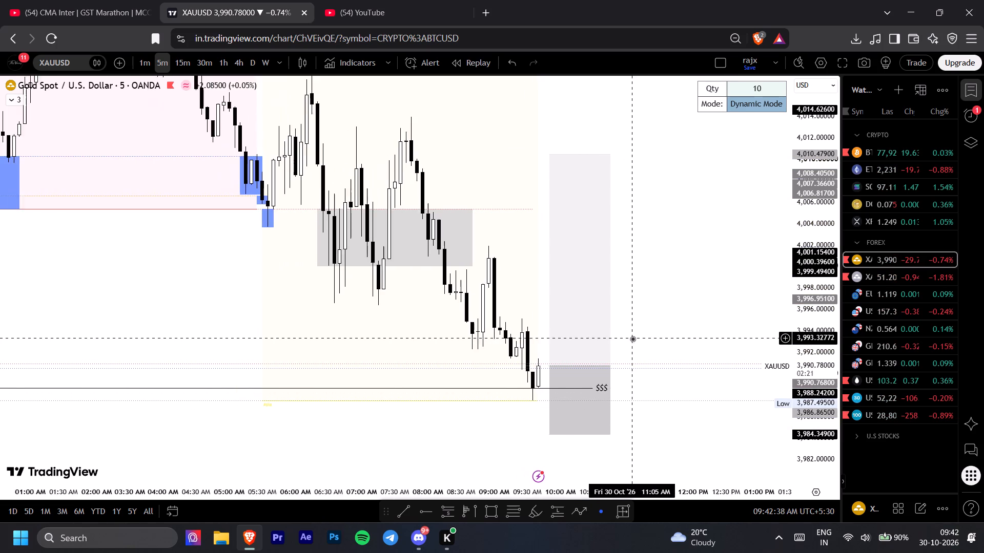
drag(648, 285, 648, 302)
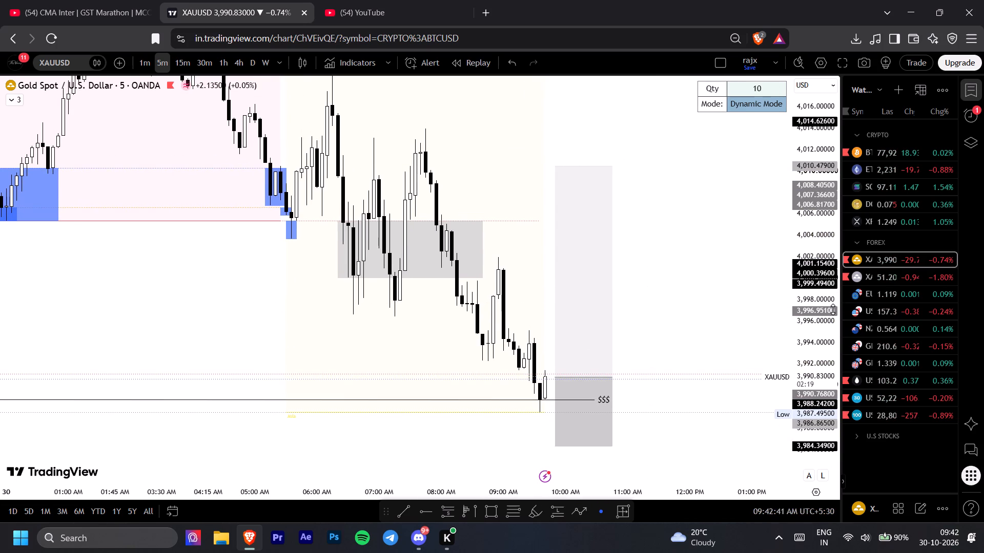
drag(833, 309, 830, 318)
drag(749, 282, 749, 305)
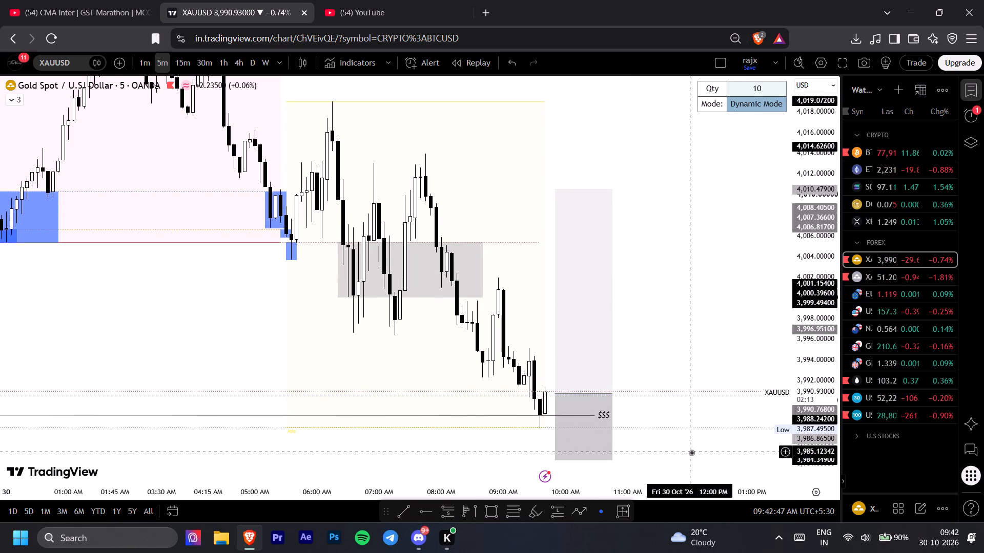
drag(691, 452, 691, 440)
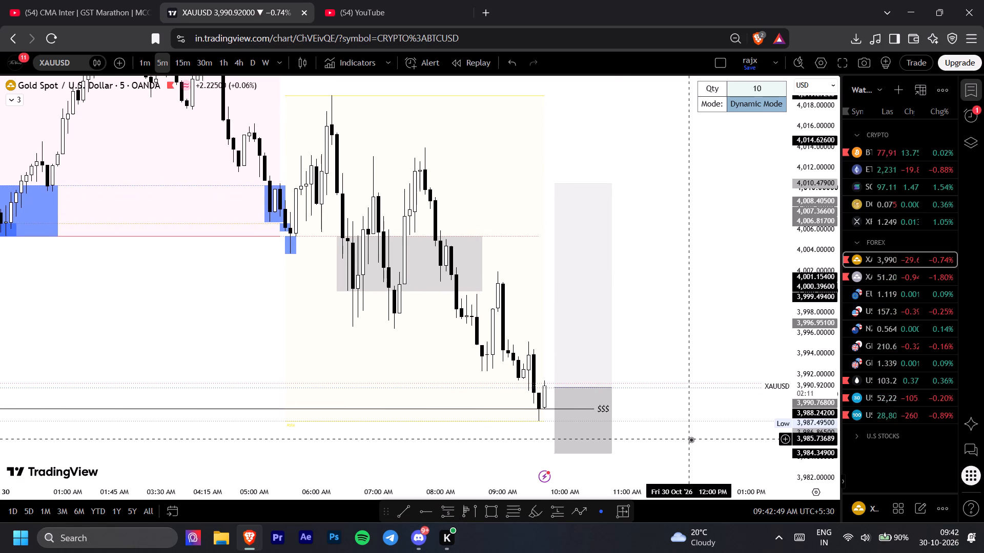
click(888, 274)
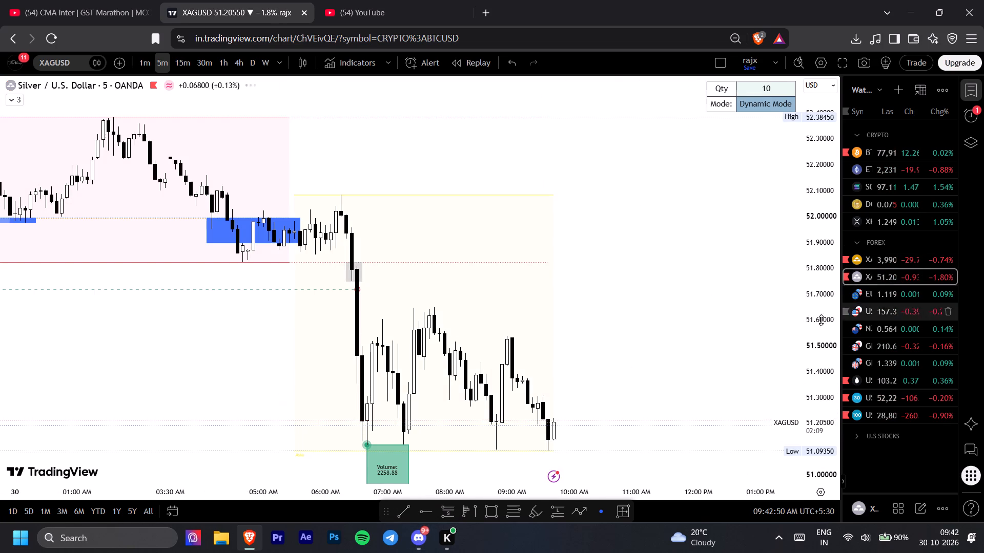
drag(648, 429, 660, 322)
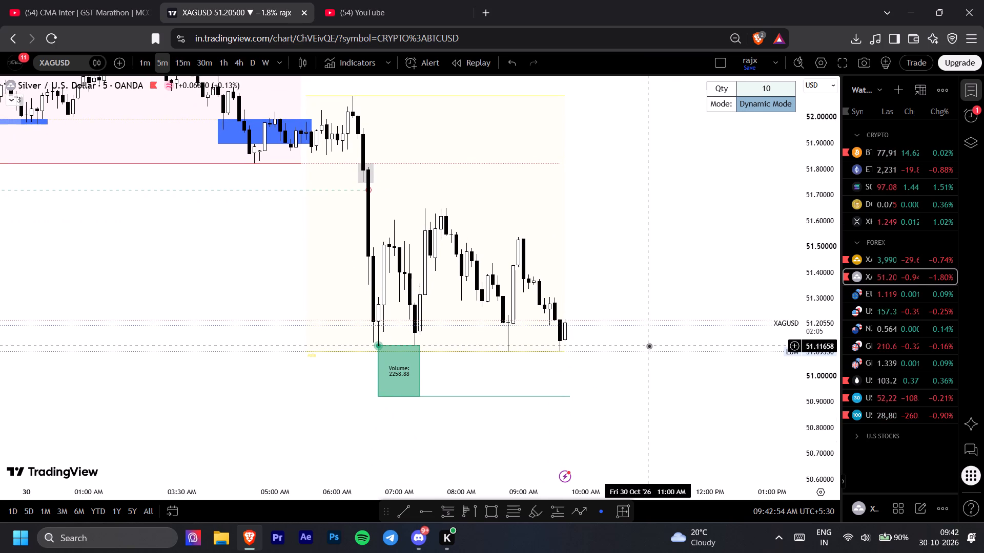
drag(649, 346, 643, 351)
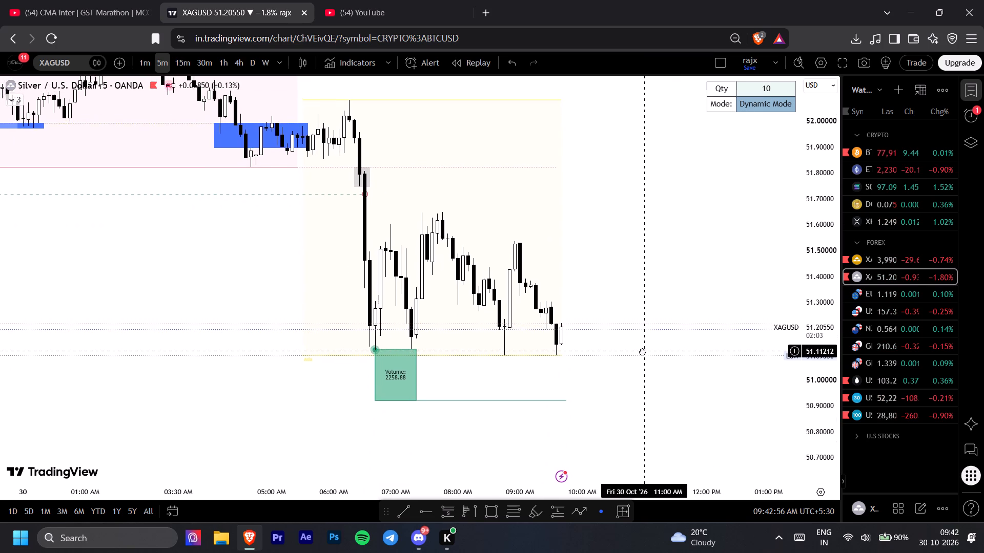
drag(643, 351, 633, 386)
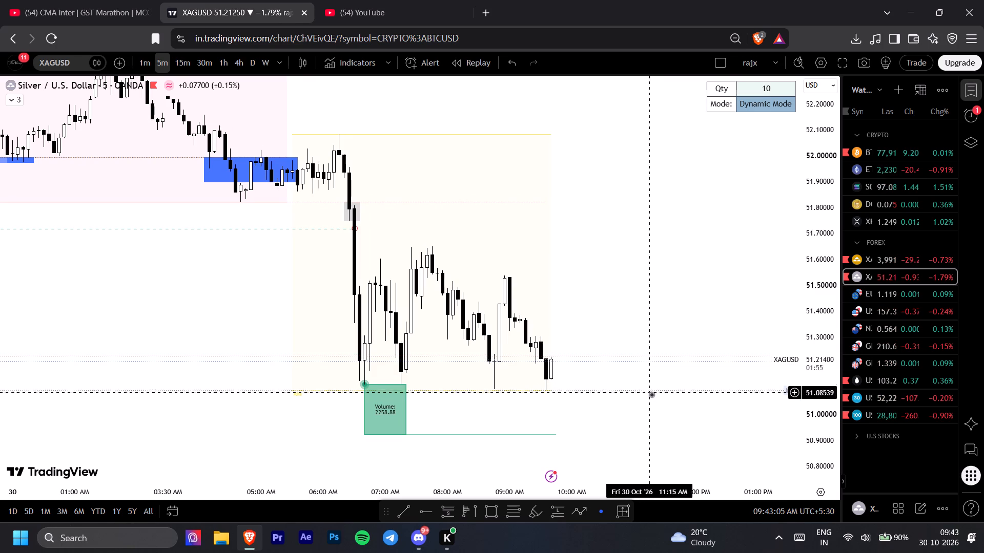
On the US30 chart, draw a horizontal trend line at about 52,413.29 from the 29 Oct 7:30 PM high past current price.
click(891, 398)
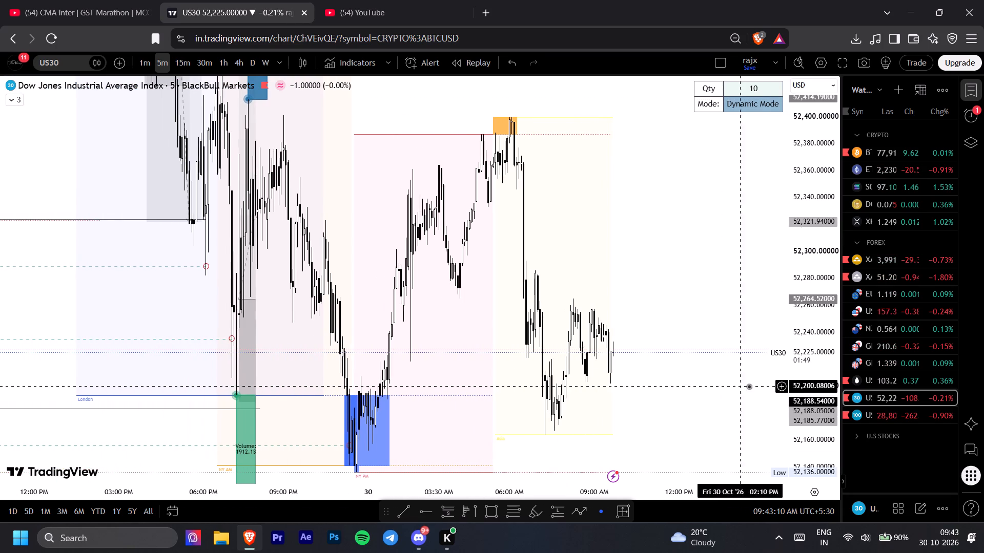
drag(804, 373, 812, 440)
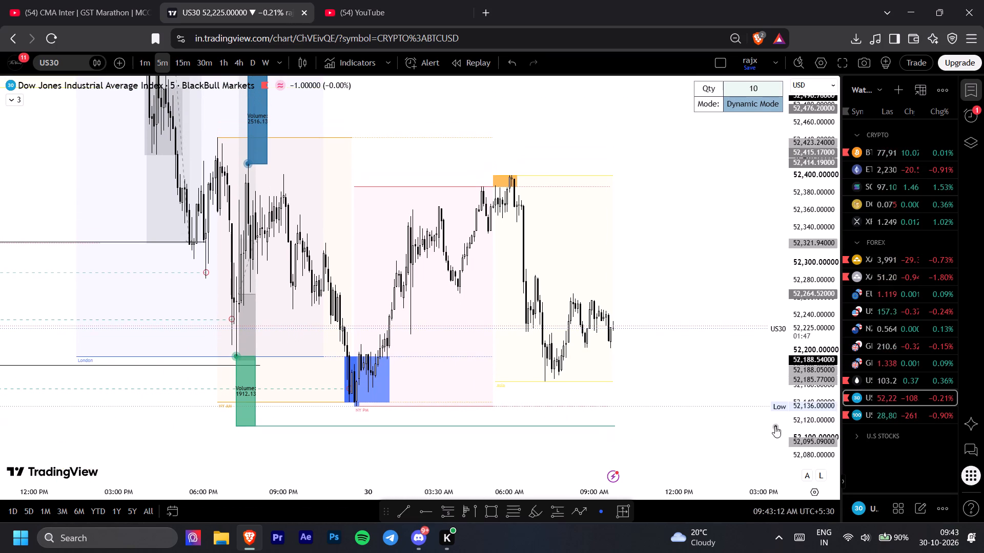
drag(673, 349, 731, 393)
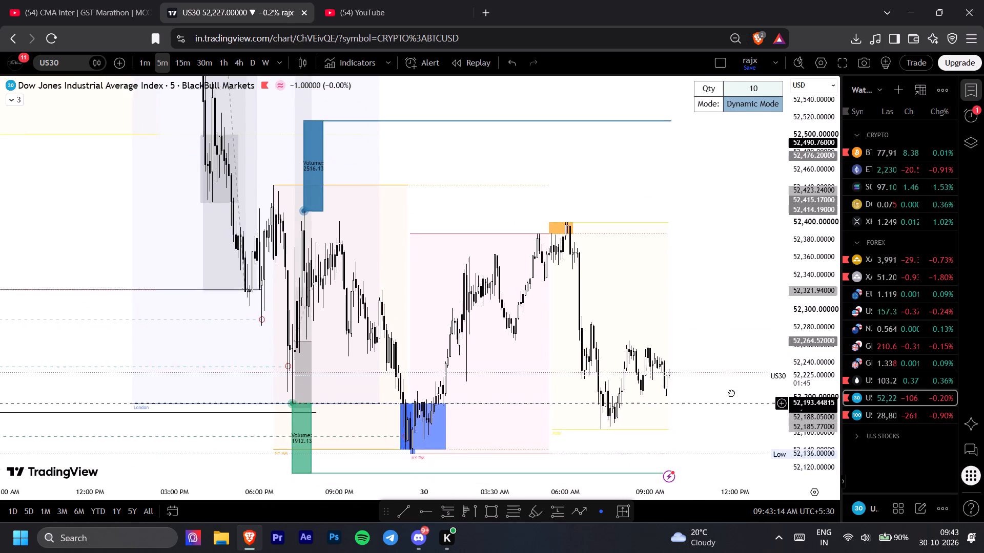
drag(731, 393, 722, 425)
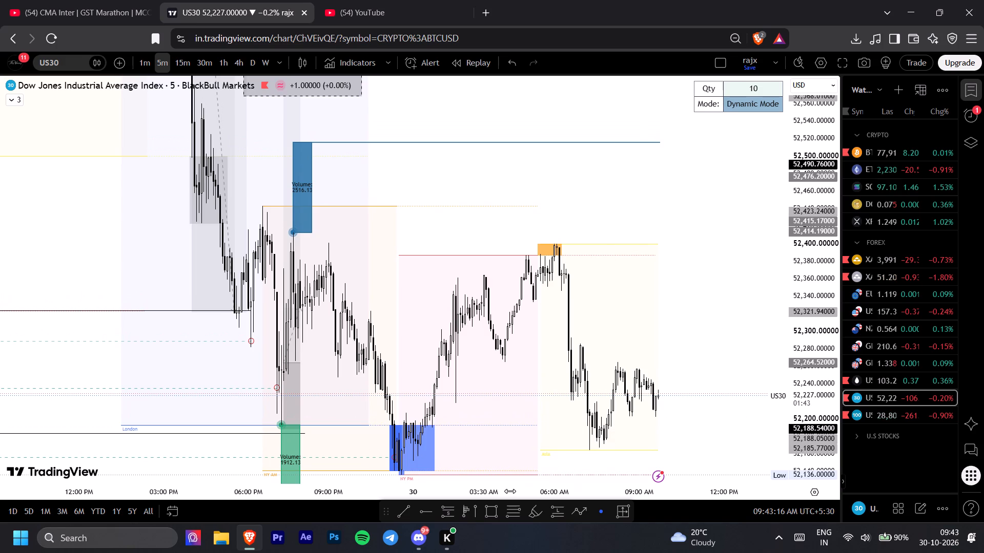
click(405, 504)
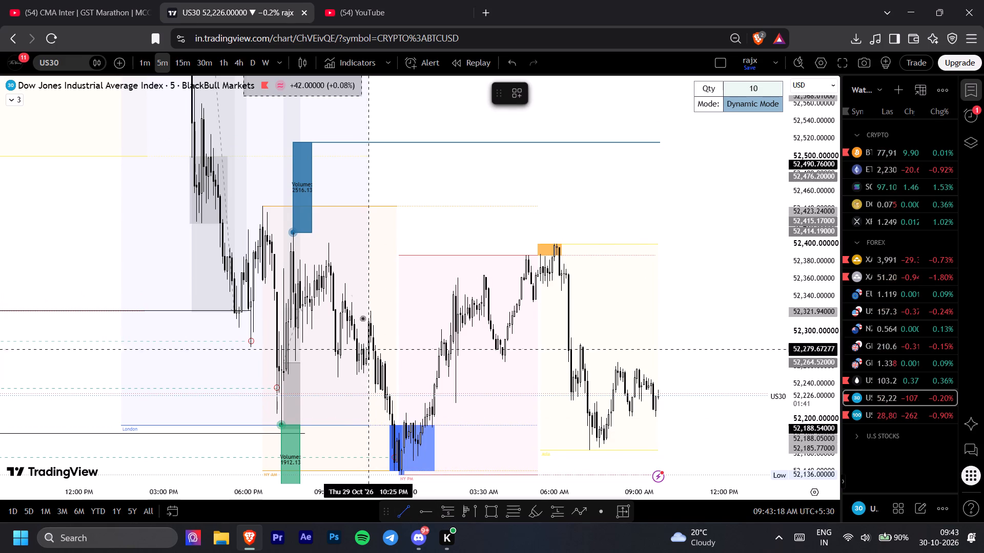
click(292, 232)
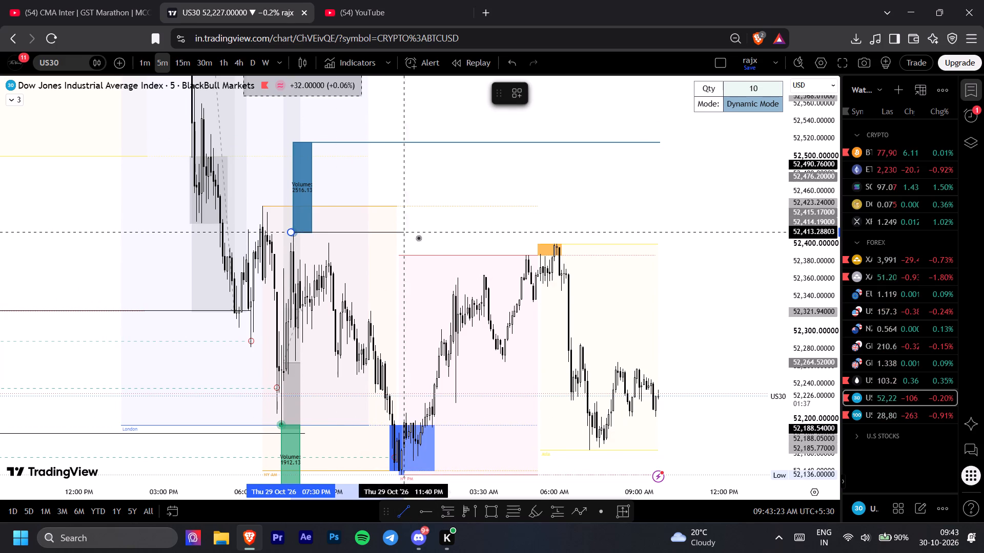
shift+click(689, 249)
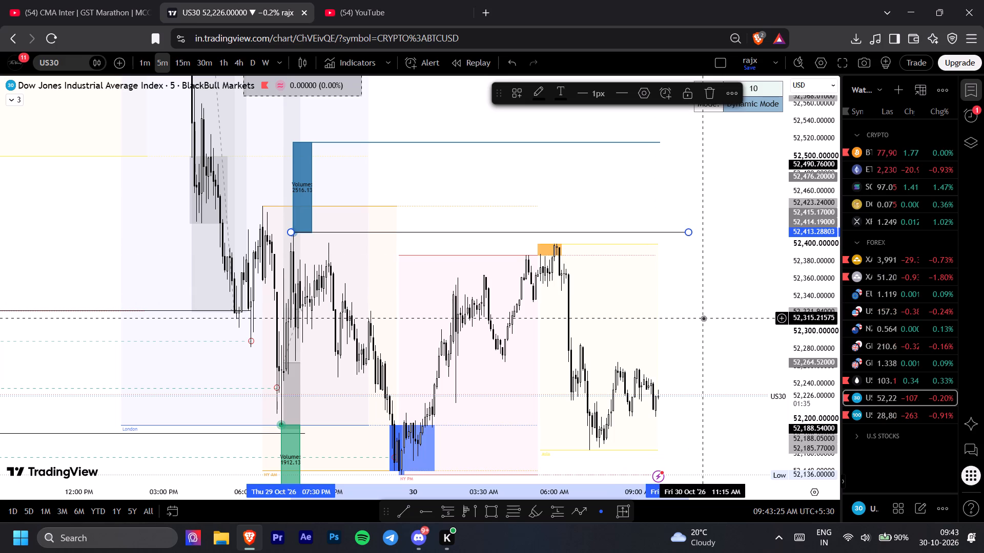
click(703, 318)
Add a price alert on US30 at about 52,413.29, level with the new trend line.
click(779, 232)
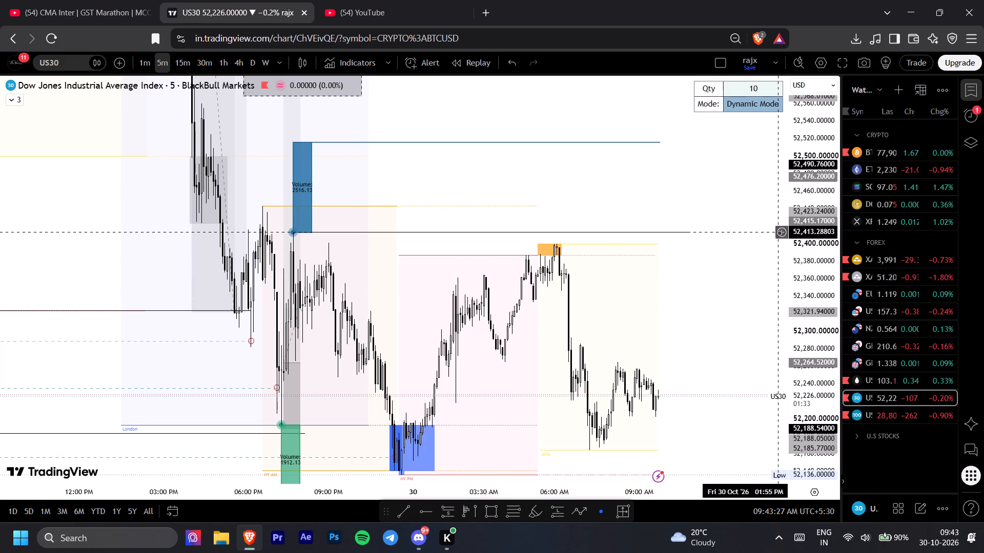
click(743, 250)
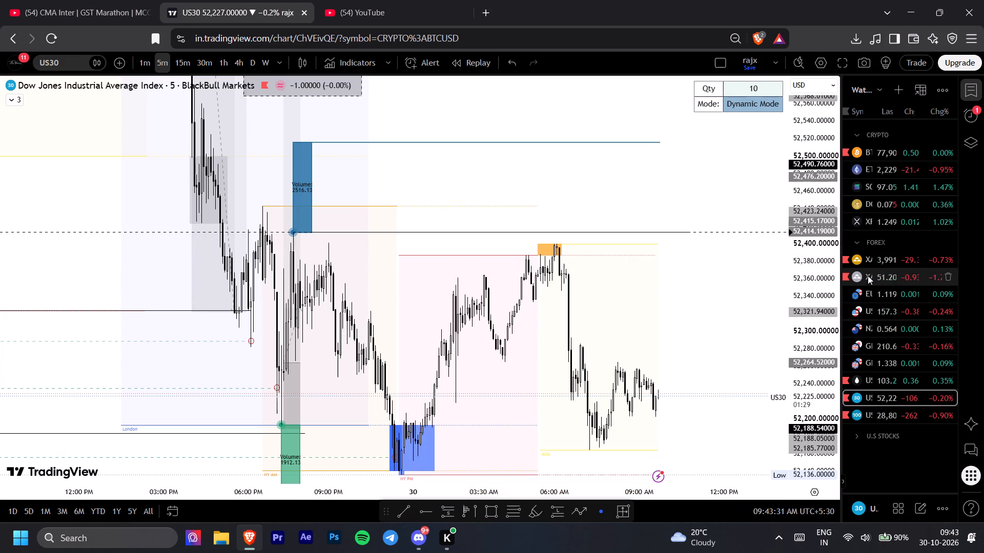
Return to the XAUUSD chart and examine price around the long position and the $$$ level at a readable scale.
click(873, 260)
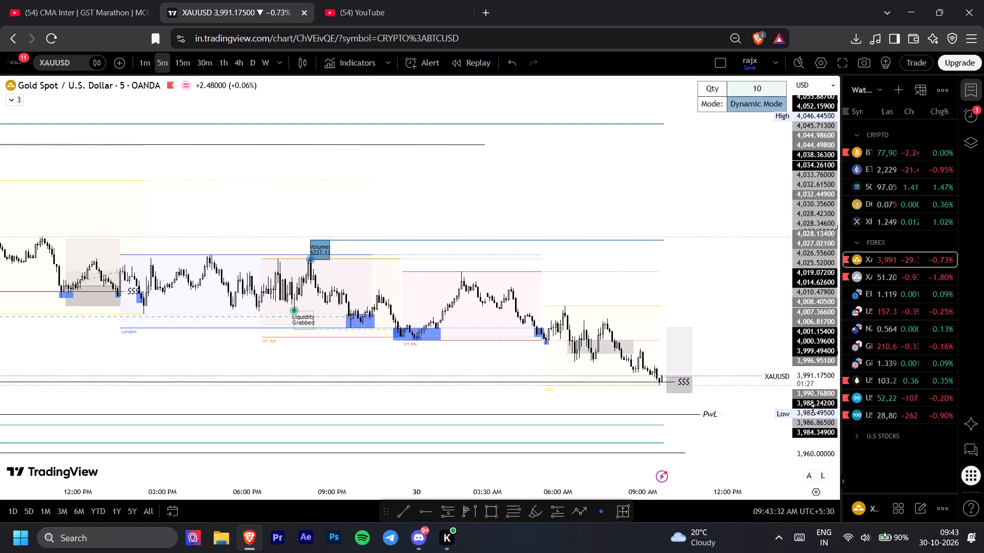
drag(811, 429, 815, 231)
drag(742, 393, 739, 386)
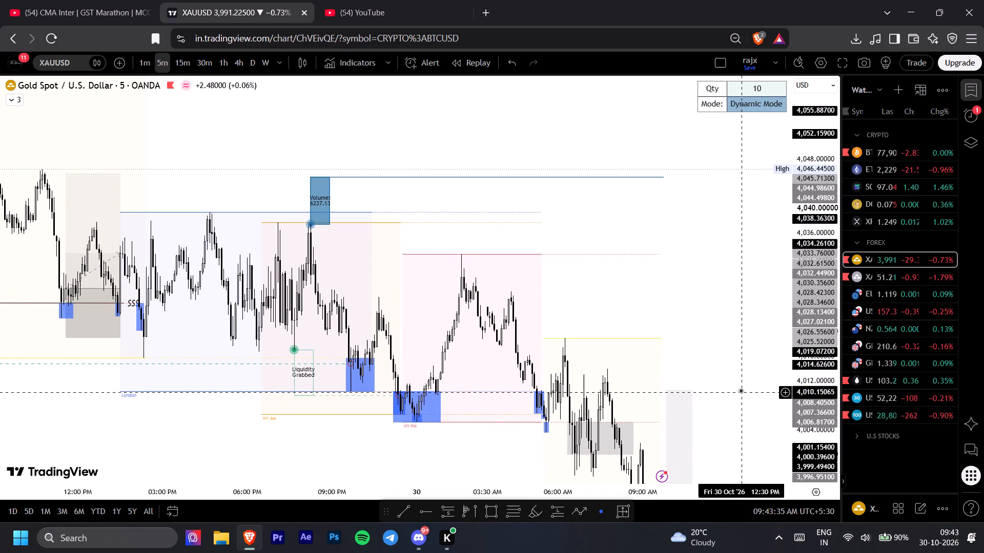
drag(739, 386, 685, 233)
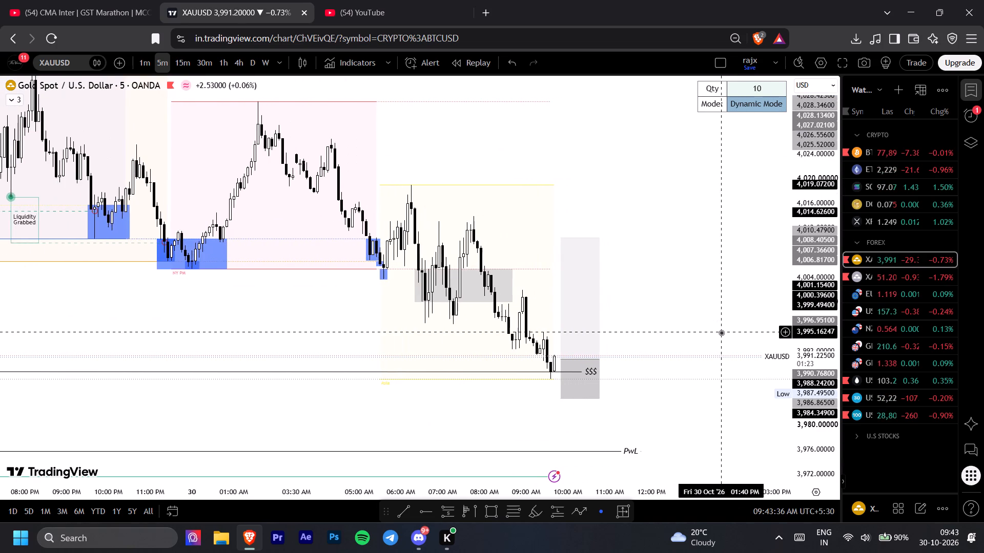
drag(674, 337, 658, 379)
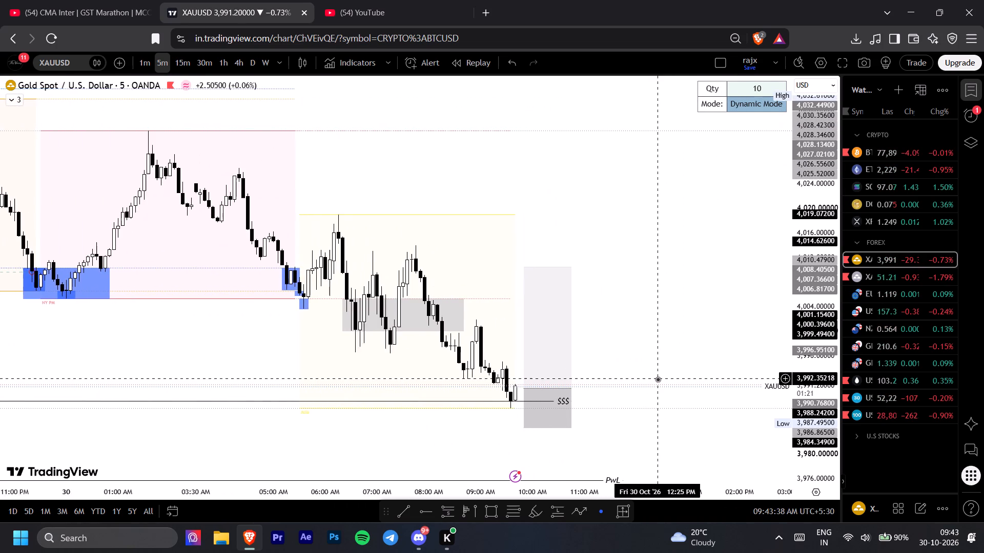
drag(818, 418, 811, 387)
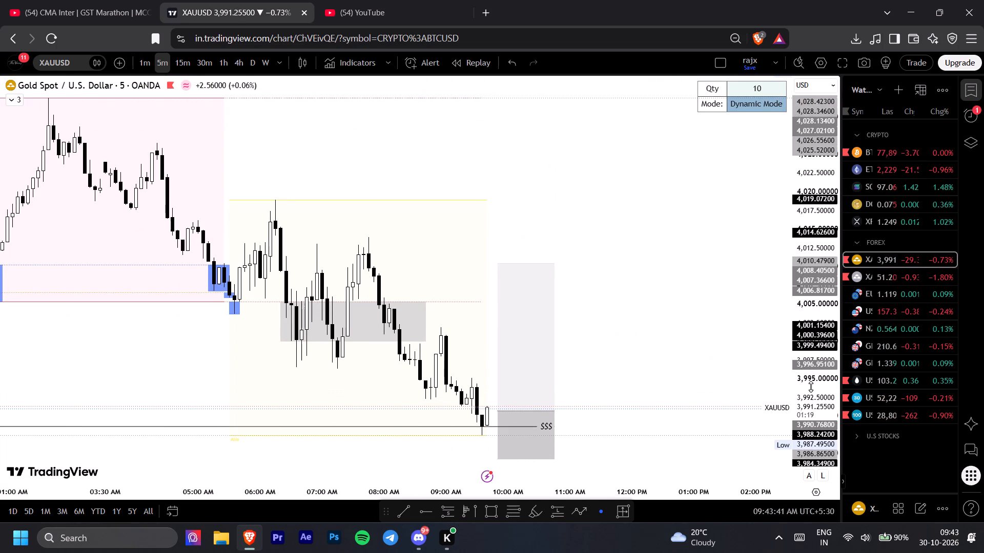
drag(685, 374, 761, 336)
drag(697, 334, 718, 328)
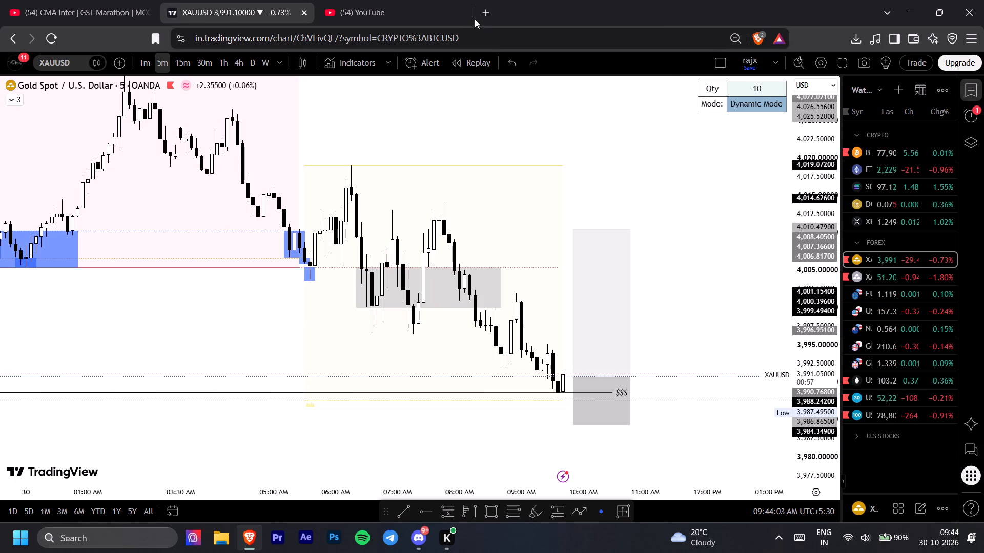
Close the extra YouTube browser tab.
click(463, 12)
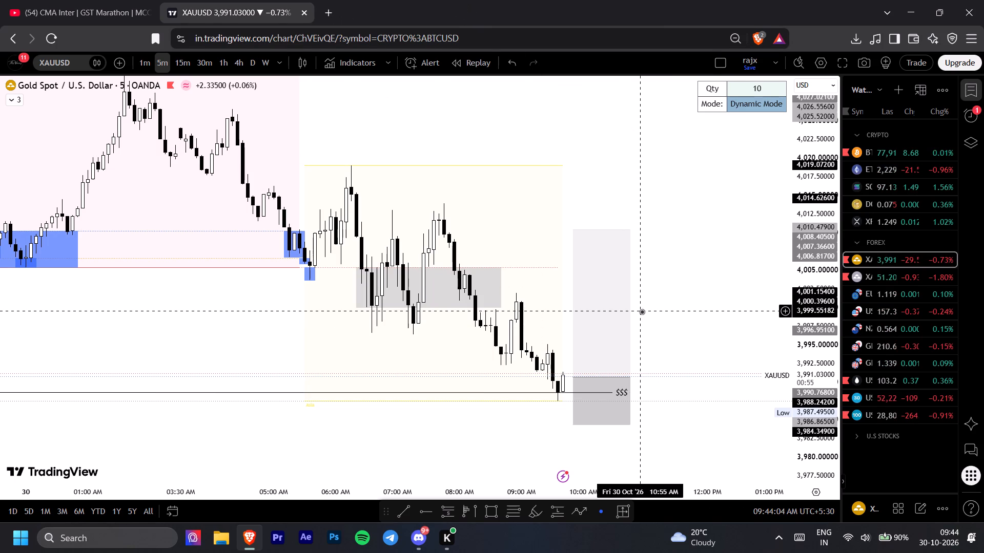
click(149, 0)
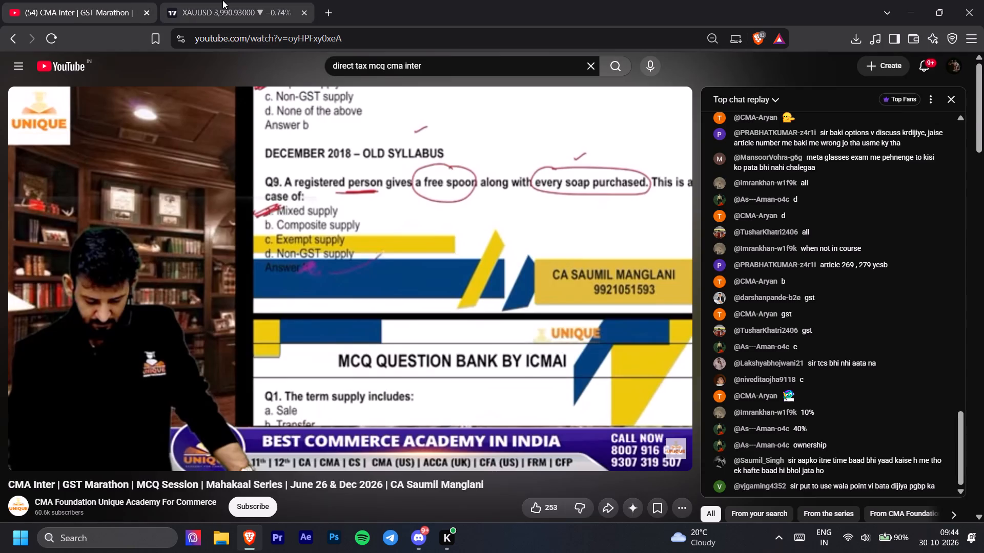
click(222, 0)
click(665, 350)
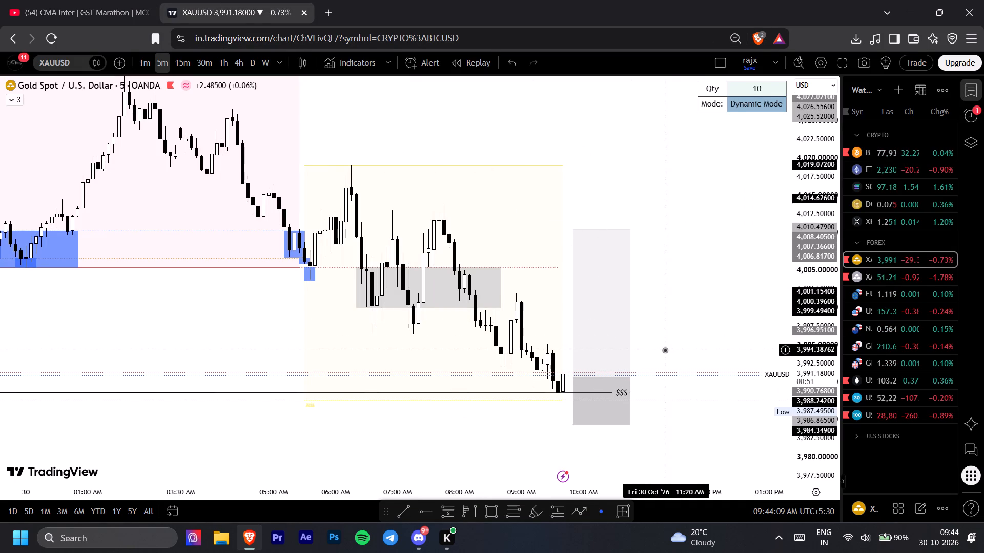
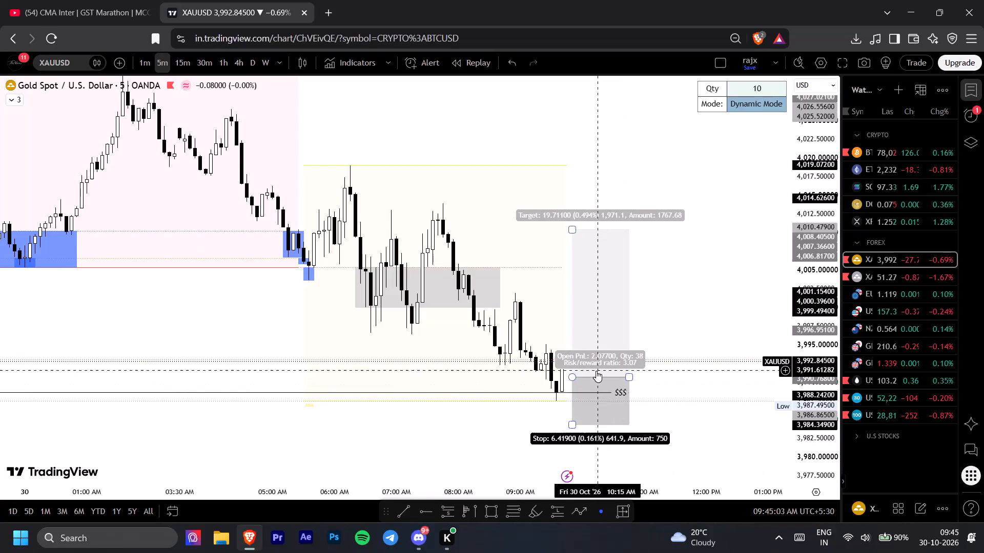
Move the XAUUSD long position to an entry of about 3,992.85 at the 9:45 AM candle, with its stop at about 3,985.68.
drag(596, 371, 591, 355)
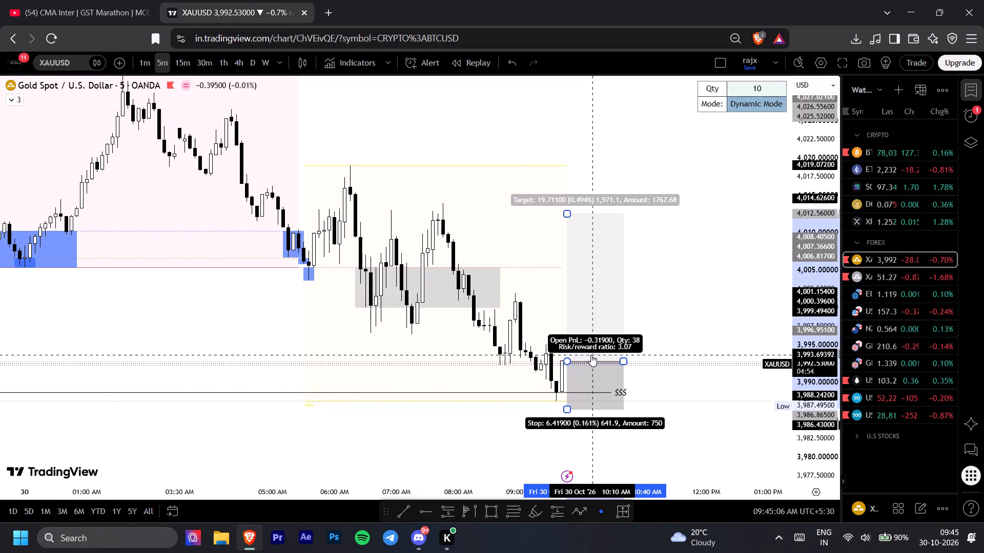
drag(567, 410, 563, 413)
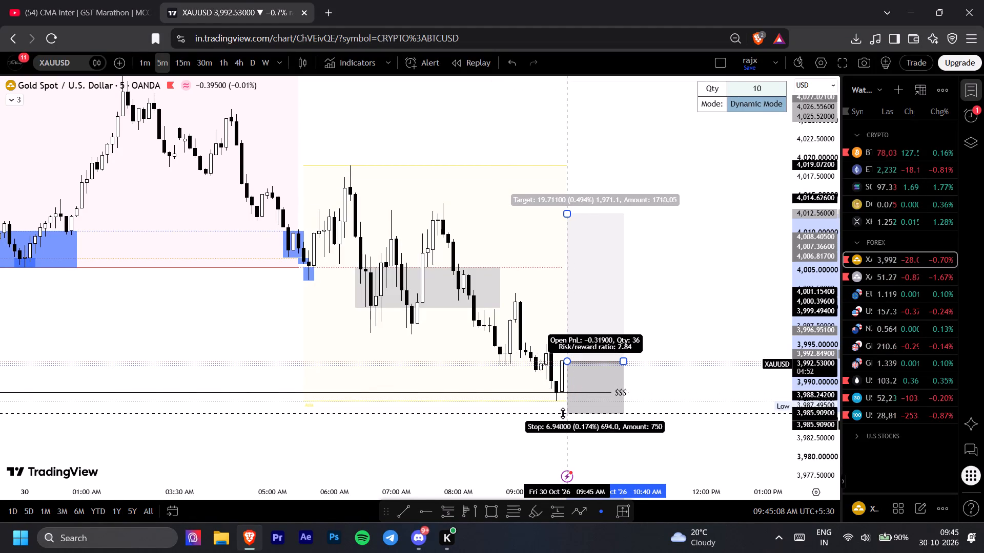
drag(563, 413, 562, 415)
click(674, 383)
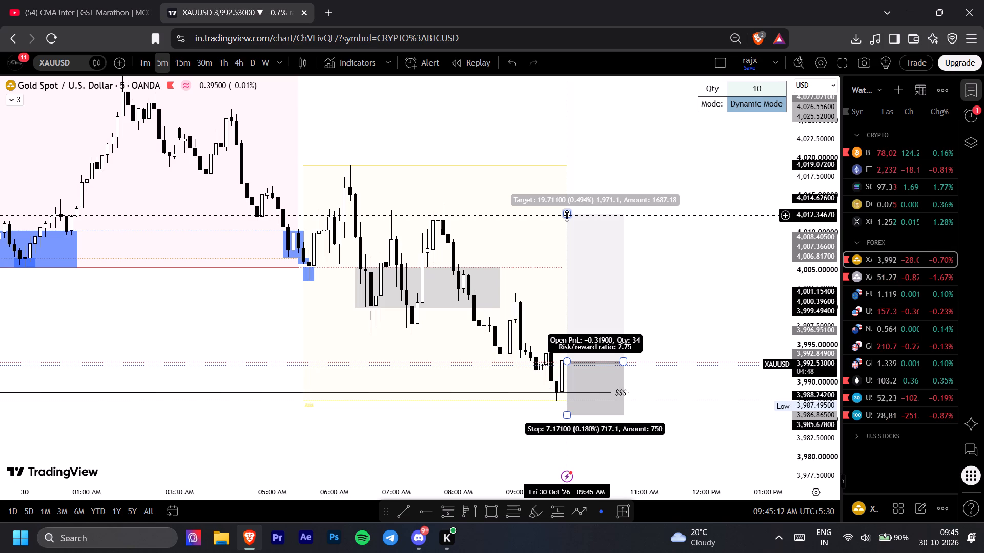
click(741, 293)
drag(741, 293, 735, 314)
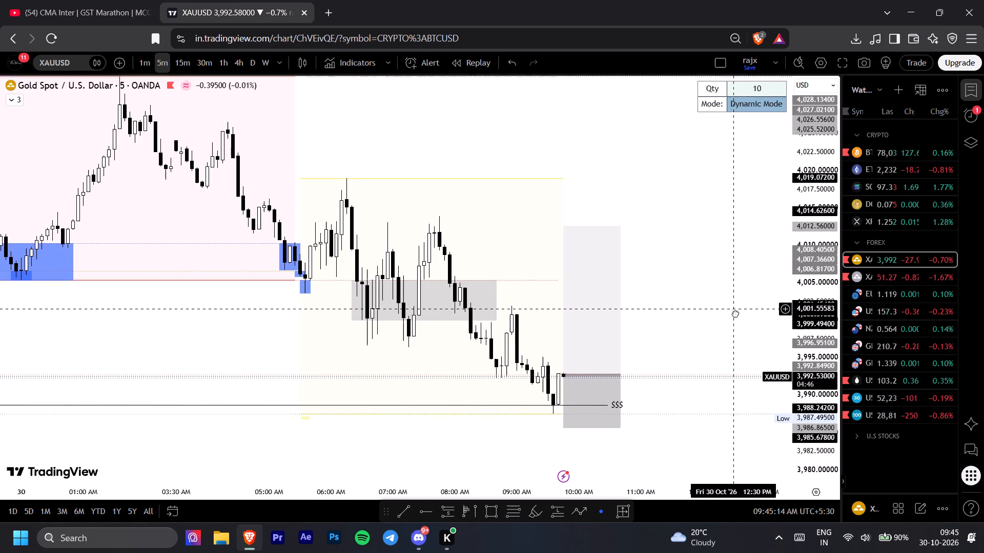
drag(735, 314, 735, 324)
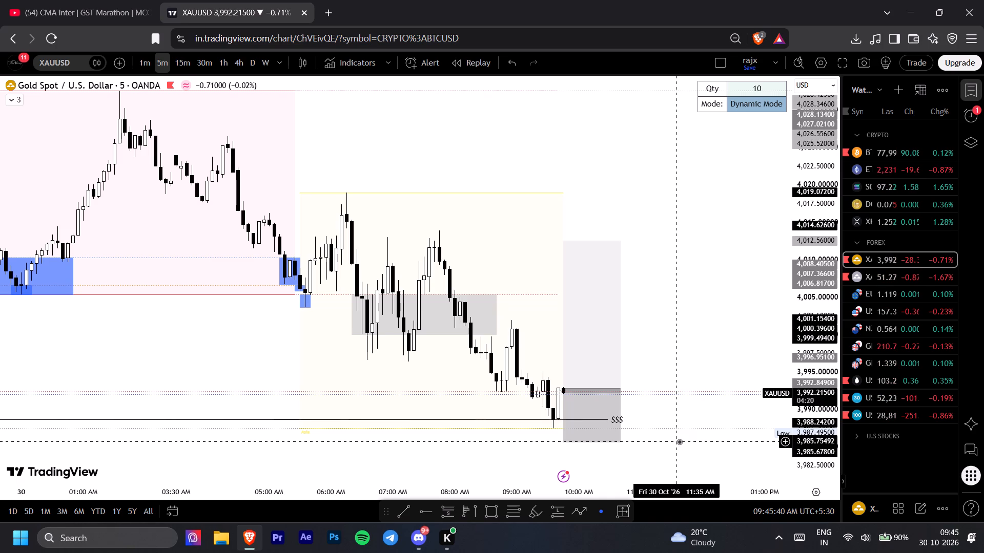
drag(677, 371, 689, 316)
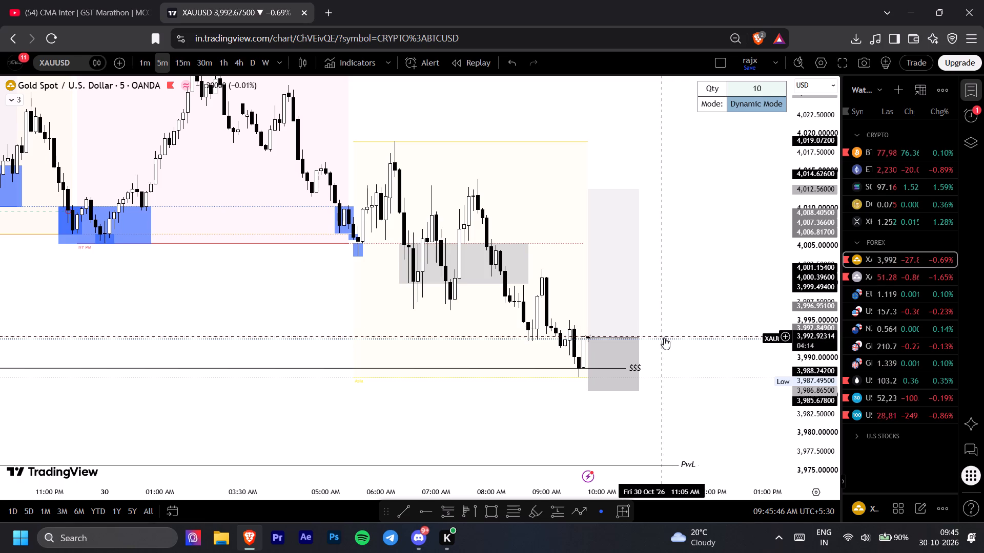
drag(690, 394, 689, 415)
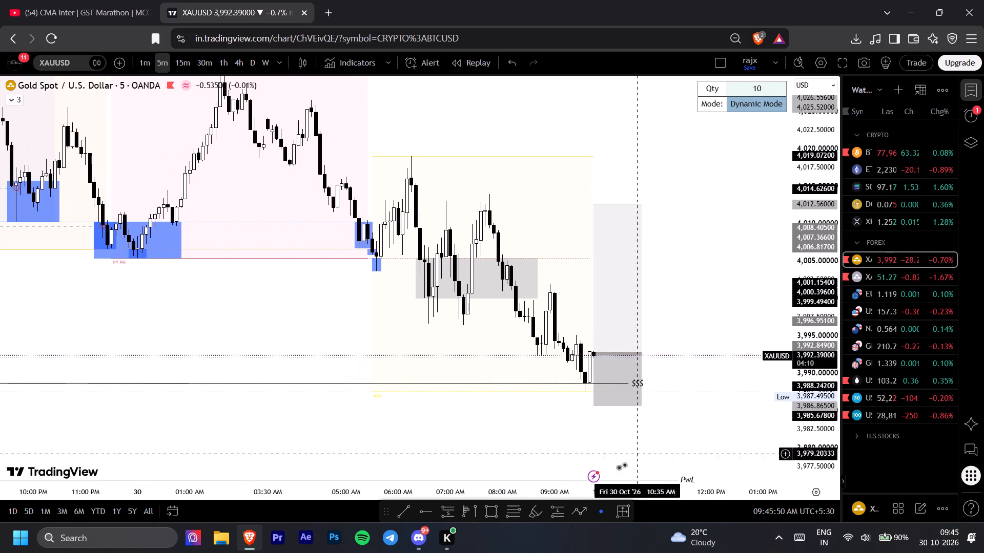
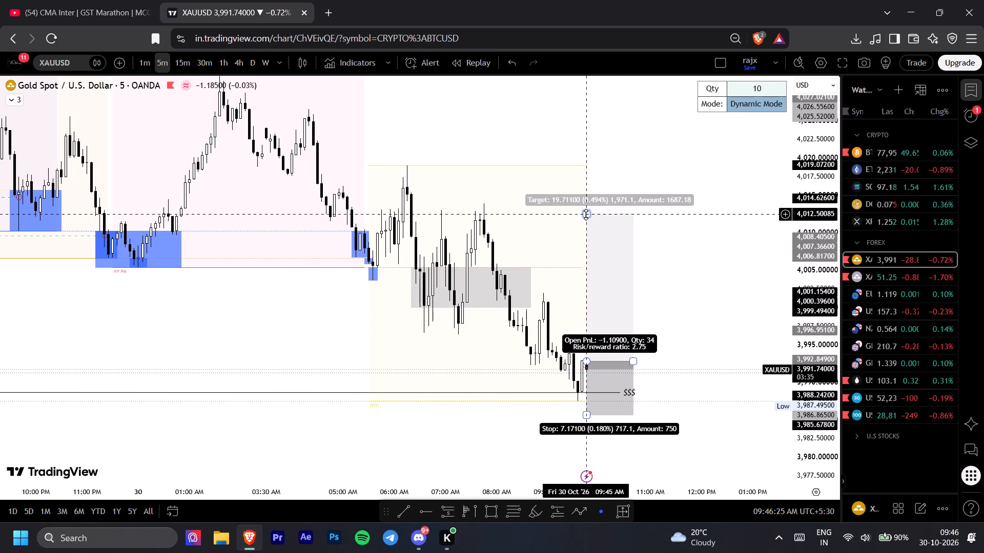
Set the long position's target to a risk/reward ratio of 2 and draw a horizontal trendline there at about 4,007.11, from 9:40 to 10:40 AM.
drag(586, 215, 591, 254)
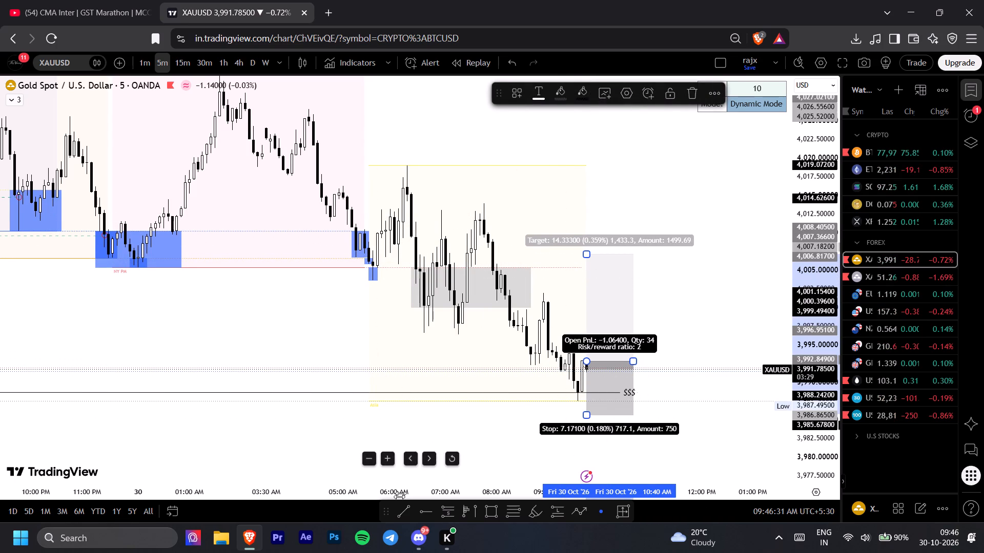
click(402, 518)
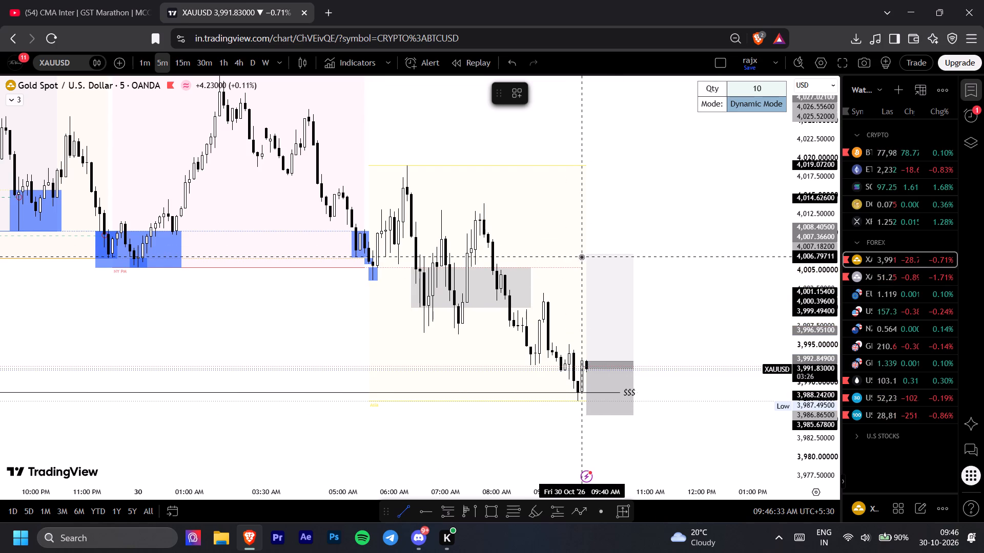
click(581, 255)
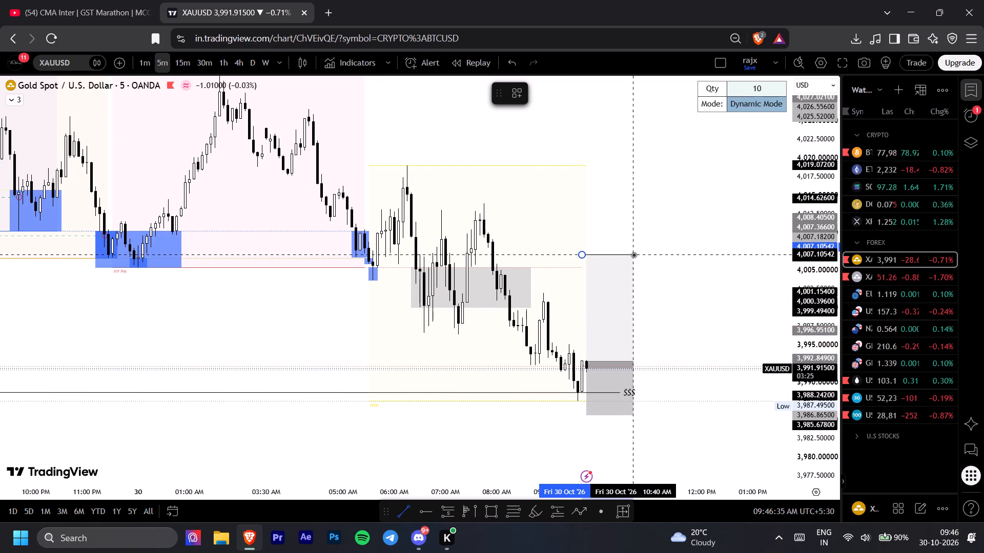
shift+click(633, 254)
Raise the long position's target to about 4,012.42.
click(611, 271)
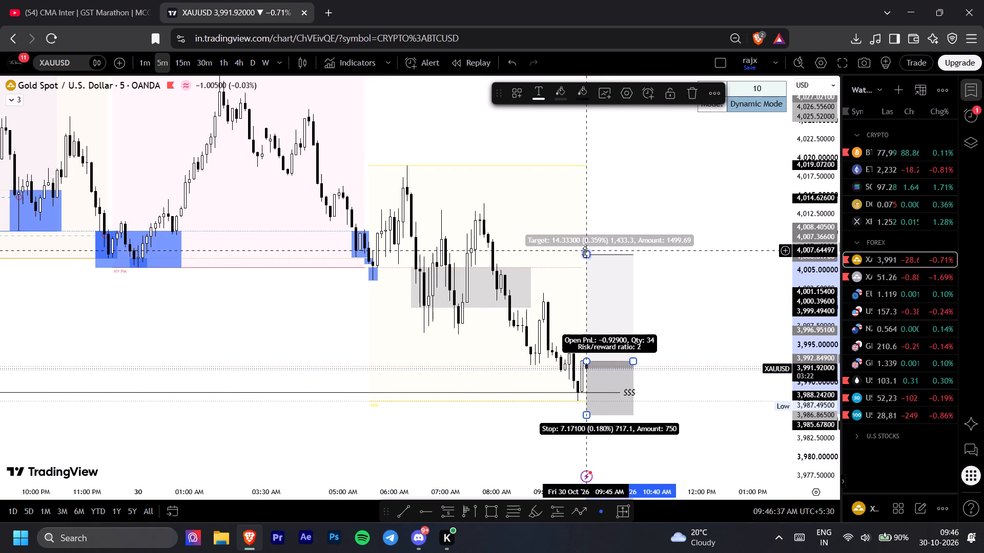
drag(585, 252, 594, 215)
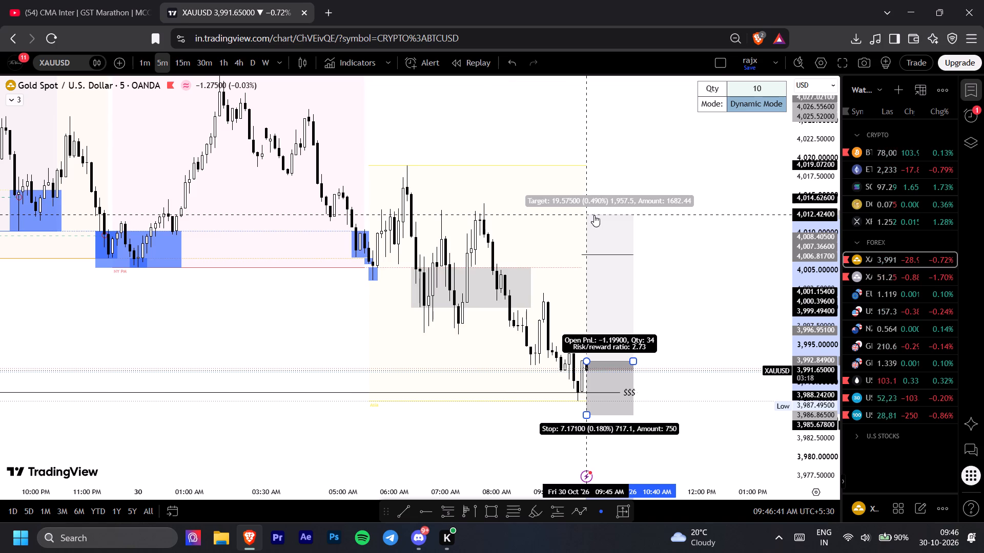
Label the trendline at about 4,007.11 with the text 1:2.
click(626, 255)
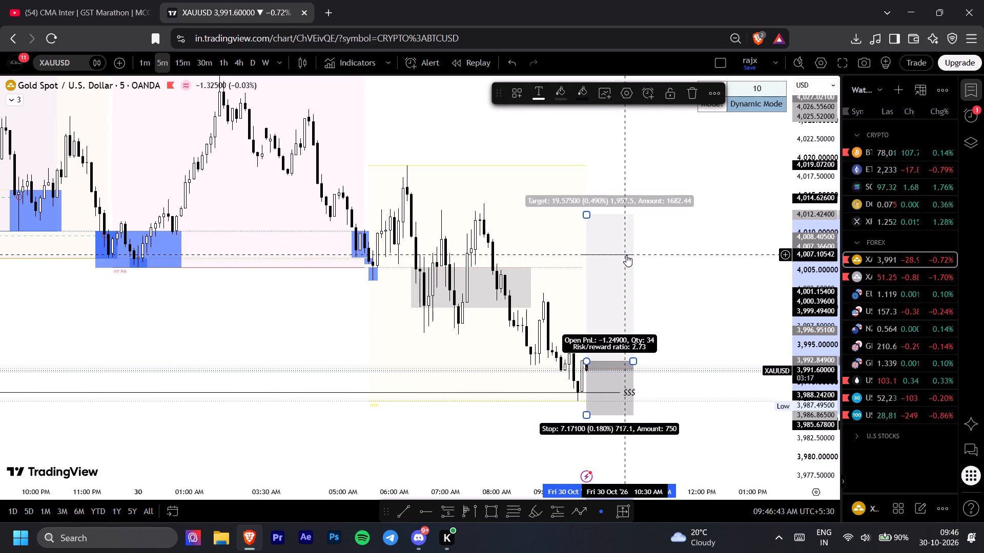
click(626, 255)
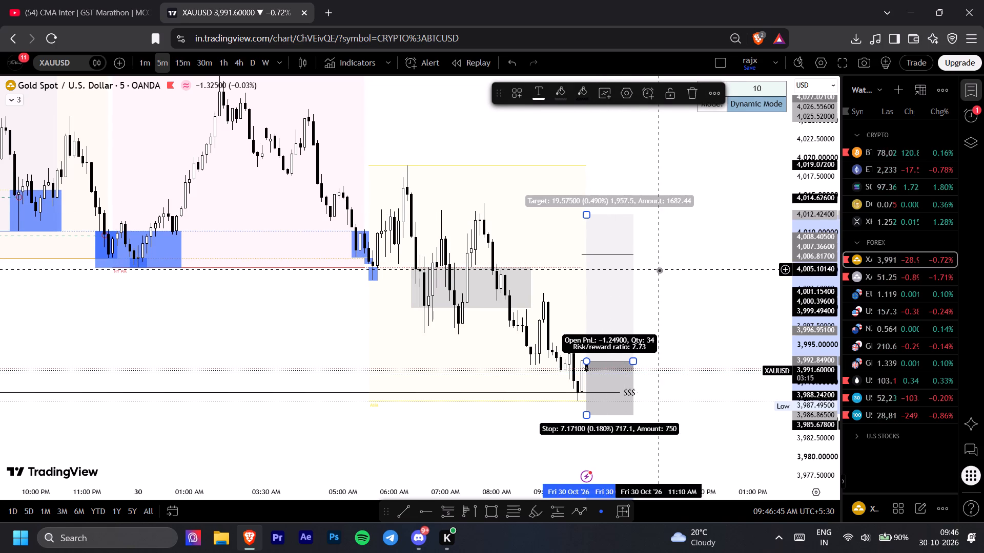
click(659, 270)
double_click(624, 255)
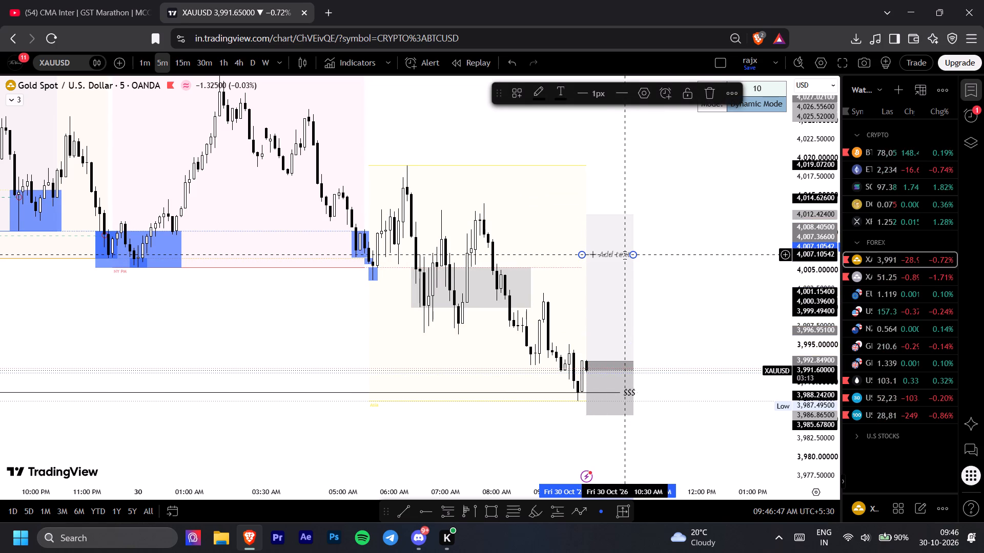
click(612, 257)
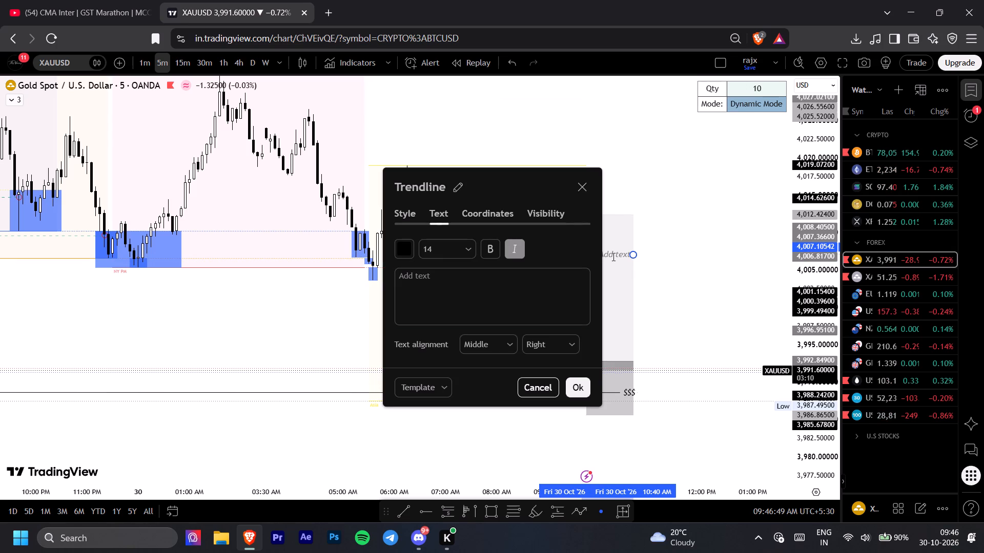
click(489, 293)
key(1)
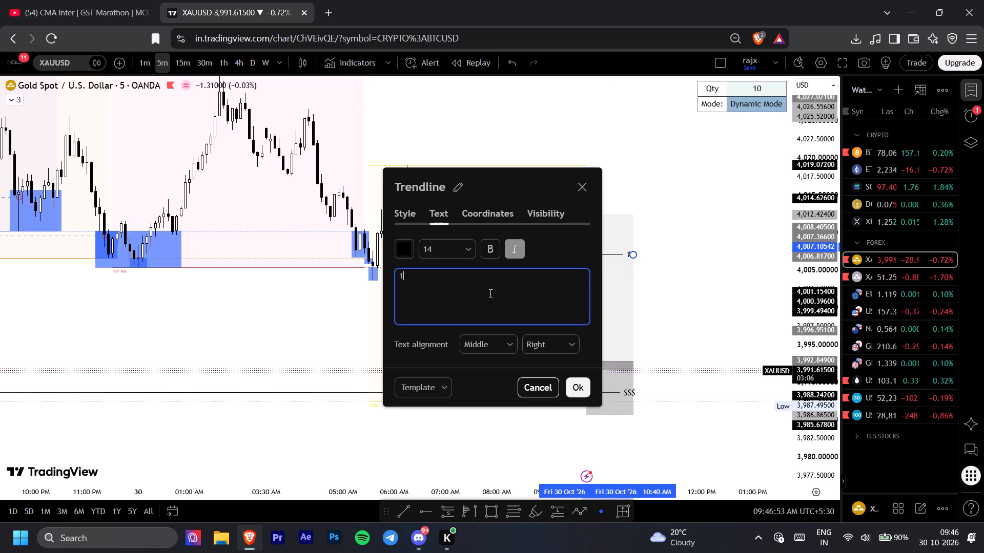
key(shift+colon)
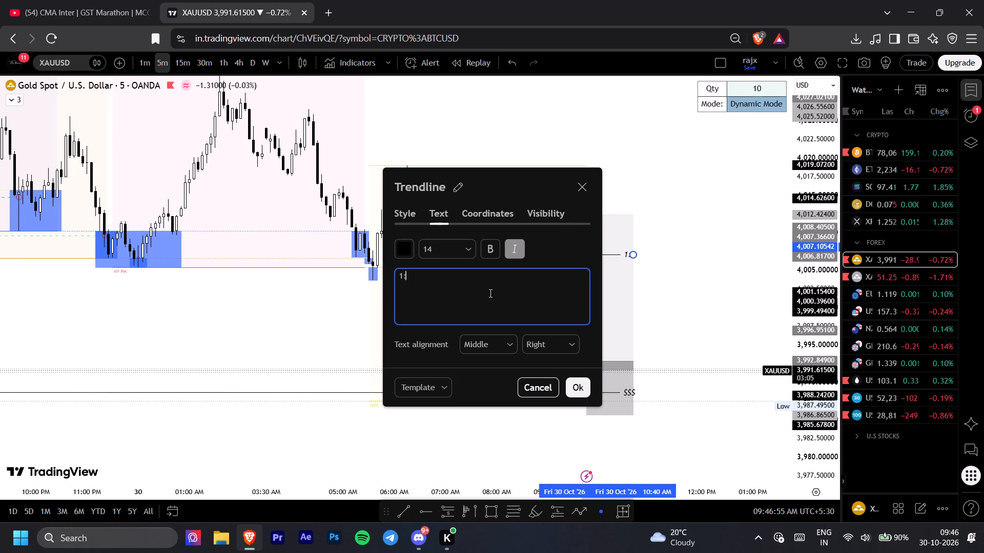
key(2)
click(584, 384)
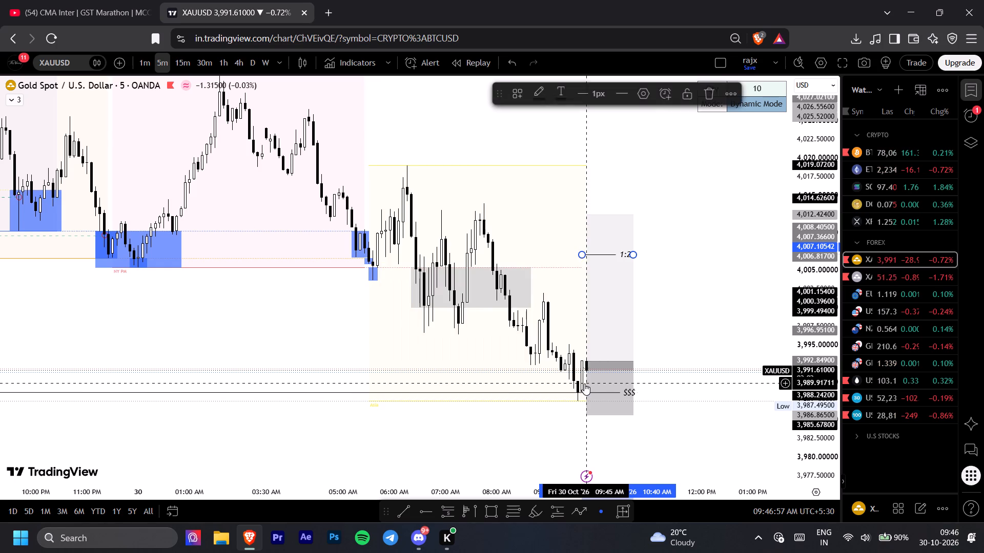
Duplicate the 1:2 trendline and place the copy below it at about 3,999.71.
click(669, 293)
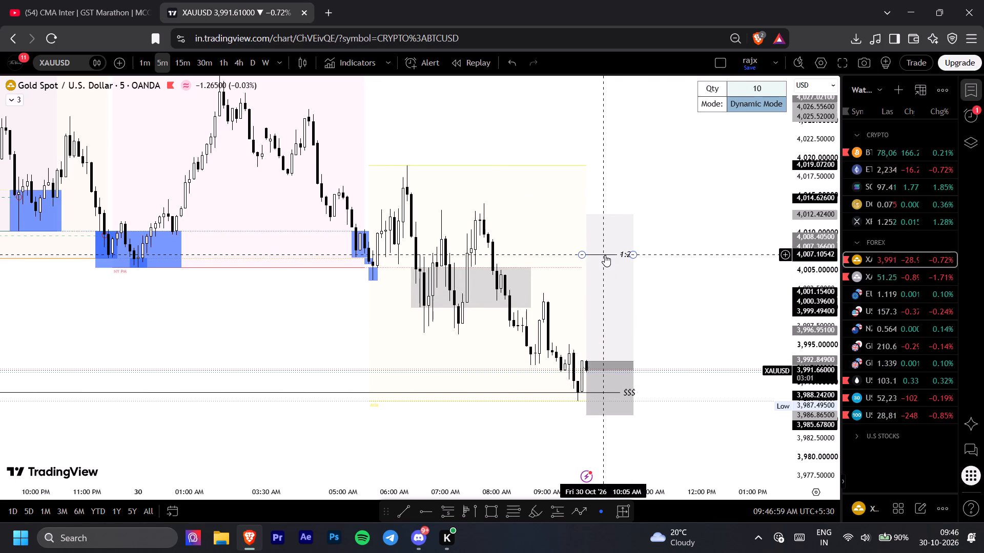
click(605, 255)
key(ctrl+c)
key(ctrl+v)
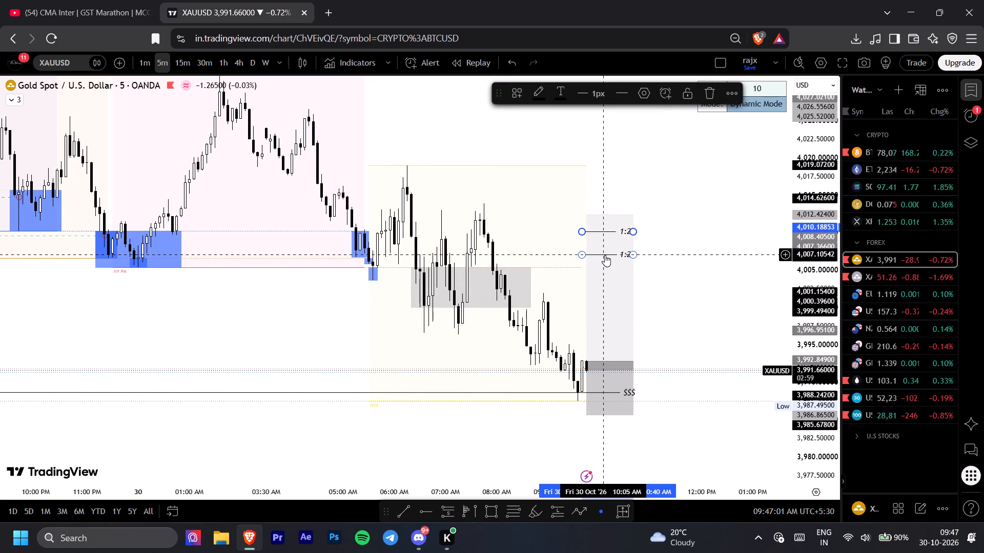
drag(600, 232, 609, 300)
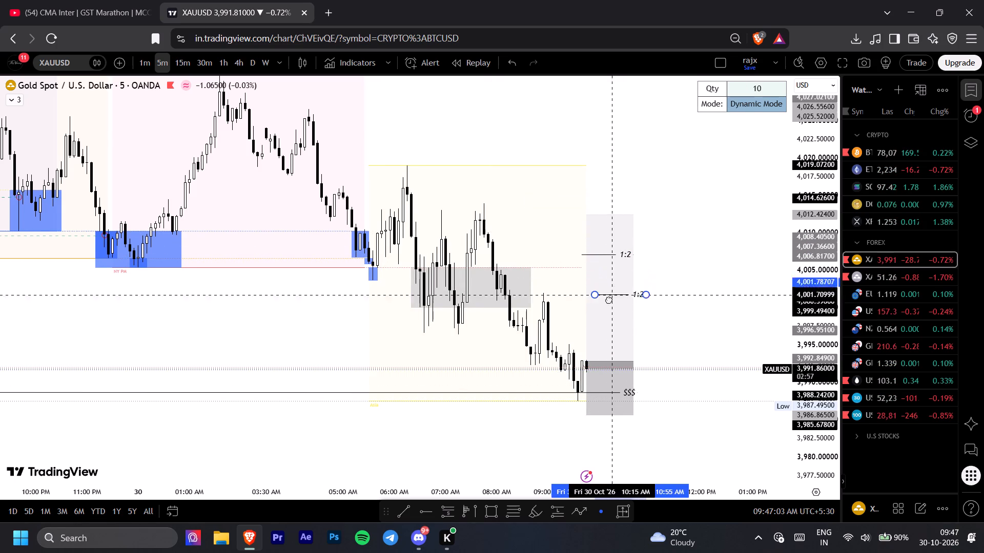
drag(609, 300, 601, 311)
Change the copied trendline's label to 1:1.
double_click(625, 310)
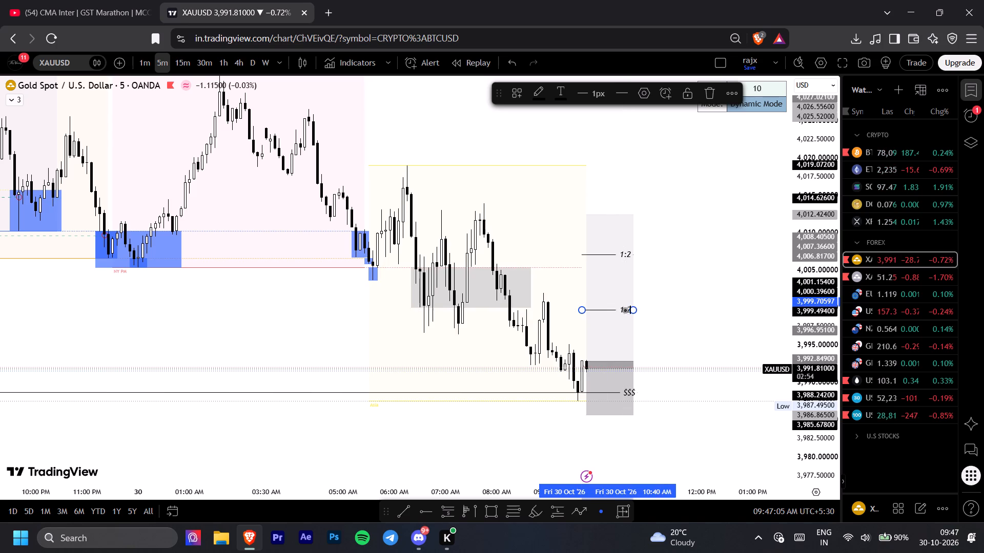
click(473, 276)
key(BackSpace)
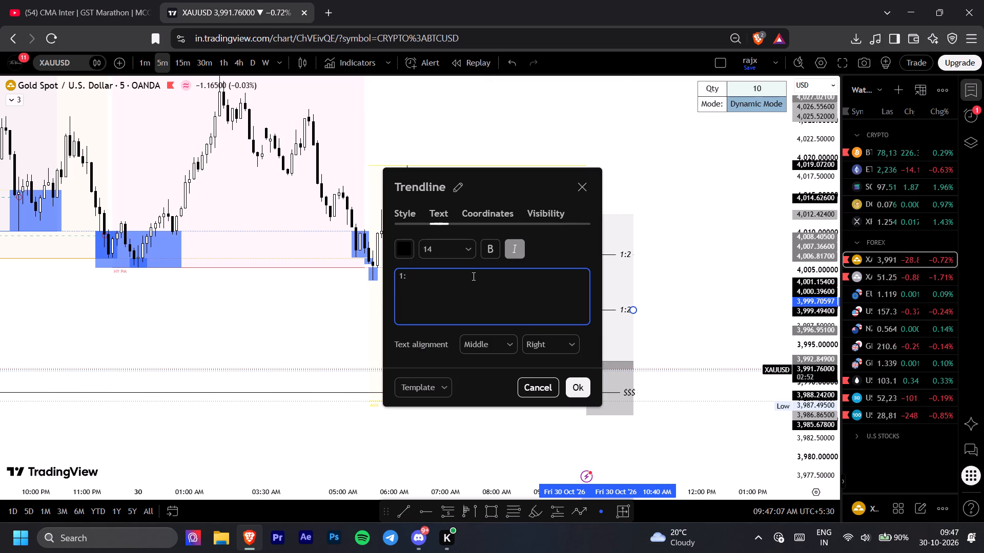
key(1)
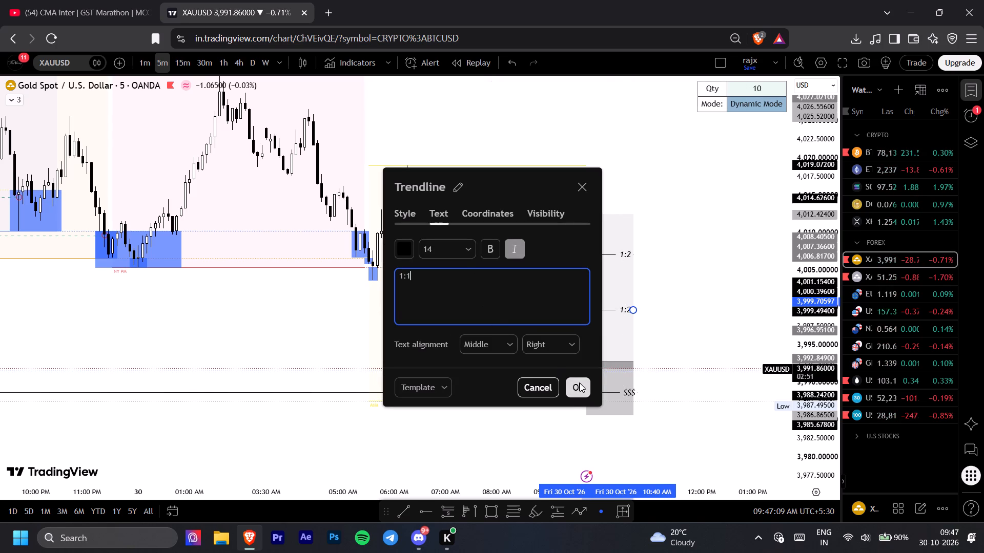
click(582, 386)
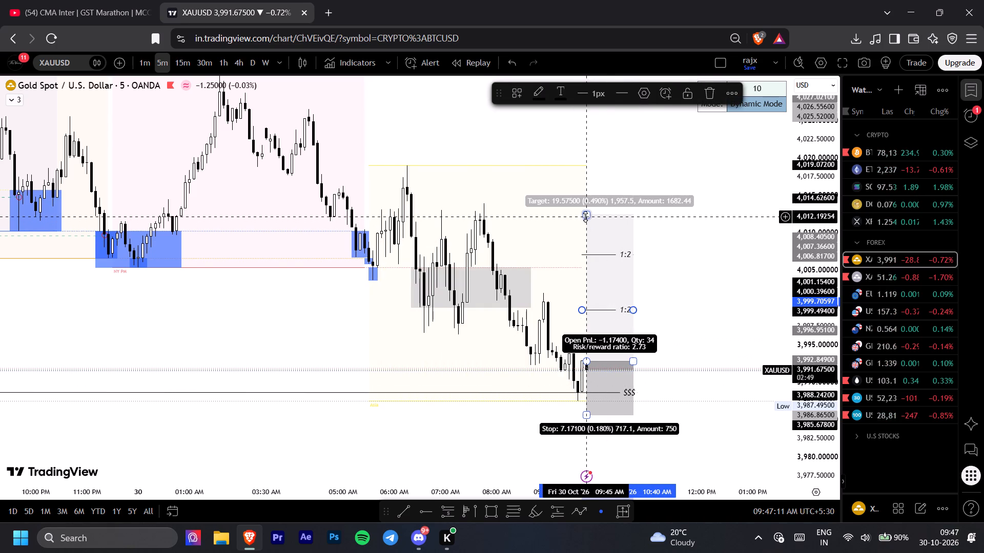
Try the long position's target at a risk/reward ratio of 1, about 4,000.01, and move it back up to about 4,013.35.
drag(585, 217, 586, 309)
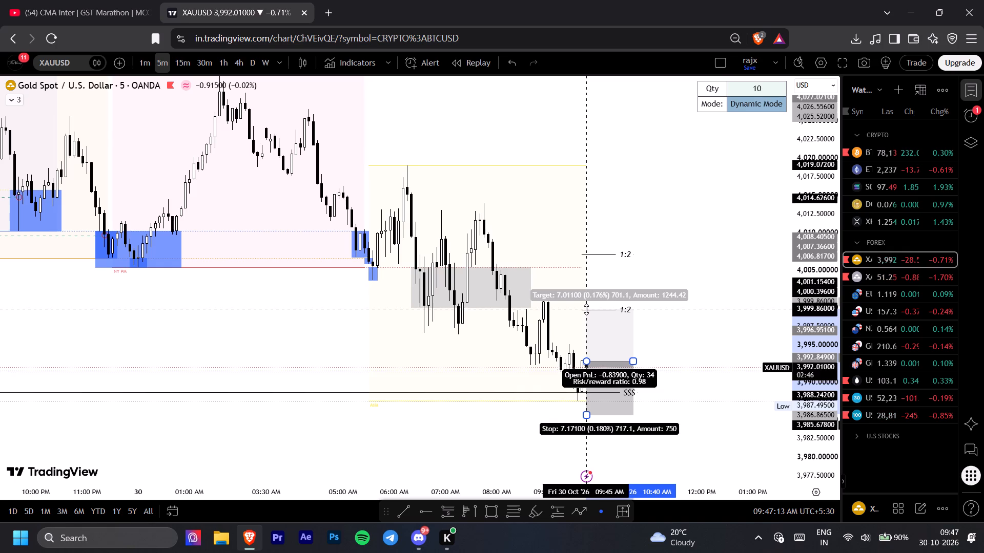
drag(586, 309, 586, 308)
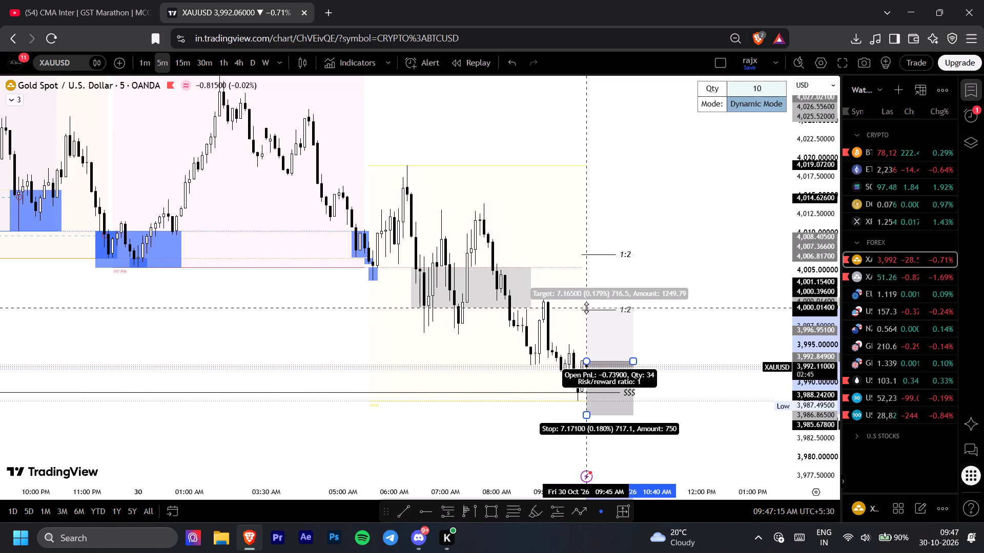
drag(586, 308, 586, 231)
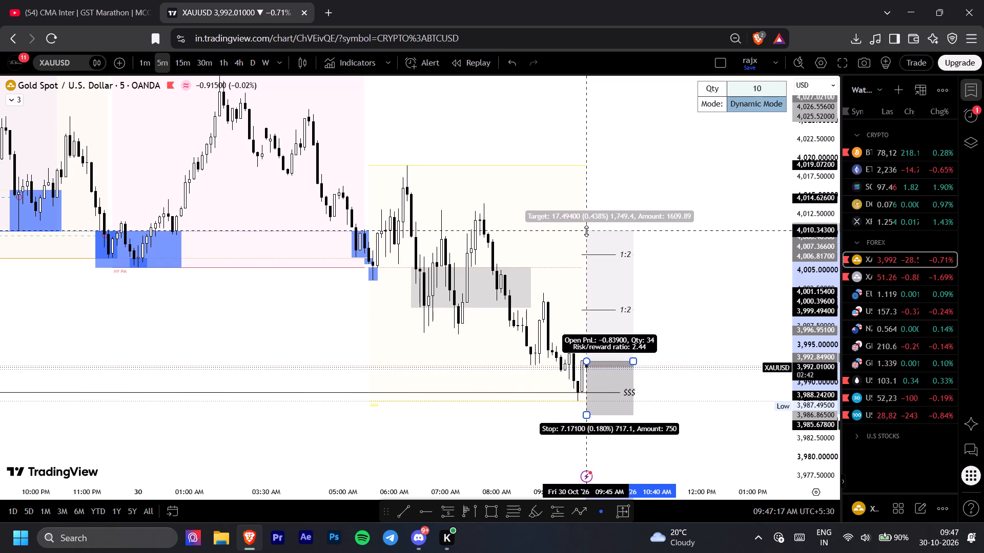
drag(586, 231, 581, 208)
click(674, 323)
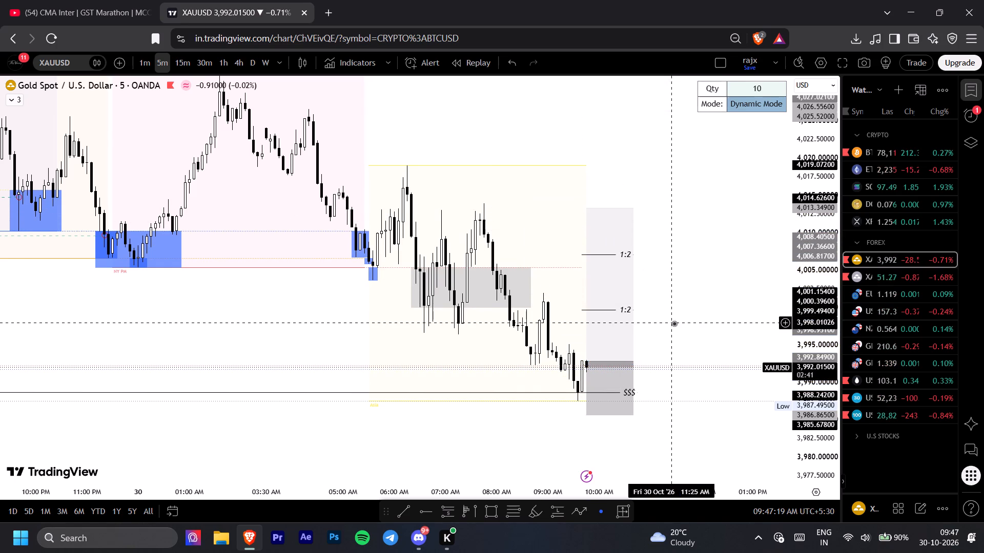
Nudge the 1:1 line up to about 4,000 and shift both ratio lines to start at the long position's 9:45 AM edge.
drag(611, 309, 617, 308)
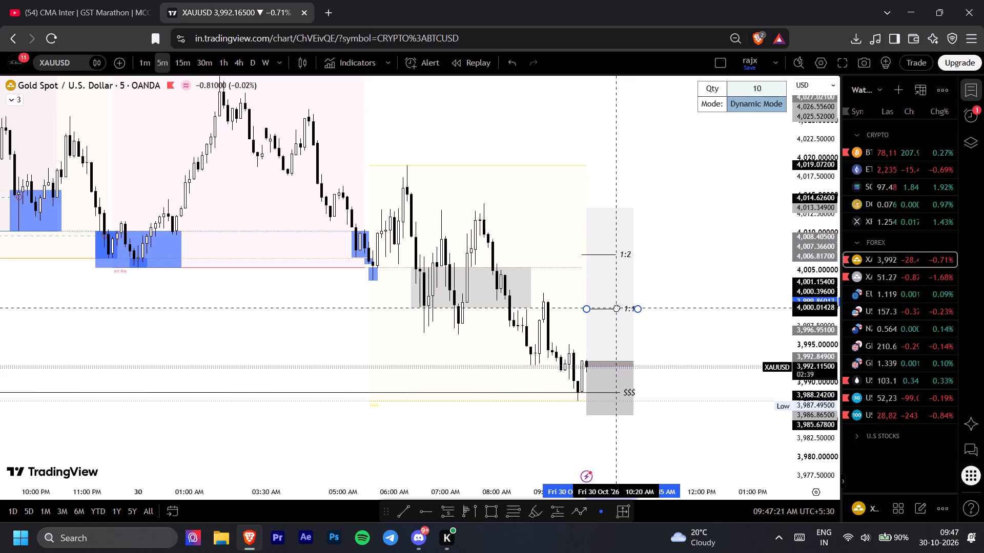
drag(617, 308, 617, 306)
click(669, 345)
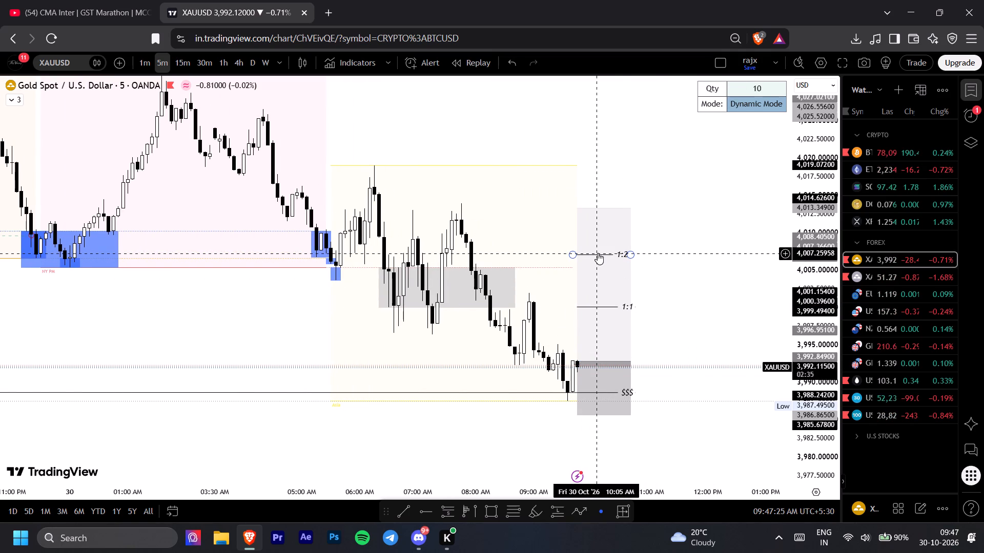
drag(596, 254, 600, 254)
click(681, 332)
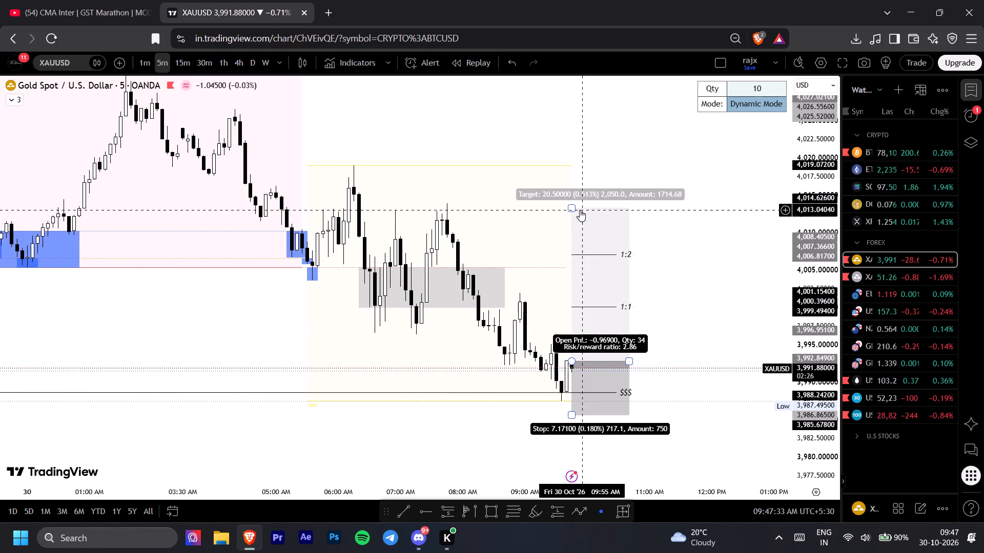
Fine-tune the long position's target to about 4,013.81, for a risk/reward ratio of 2.92.
drag(698, 316, 634, 236)
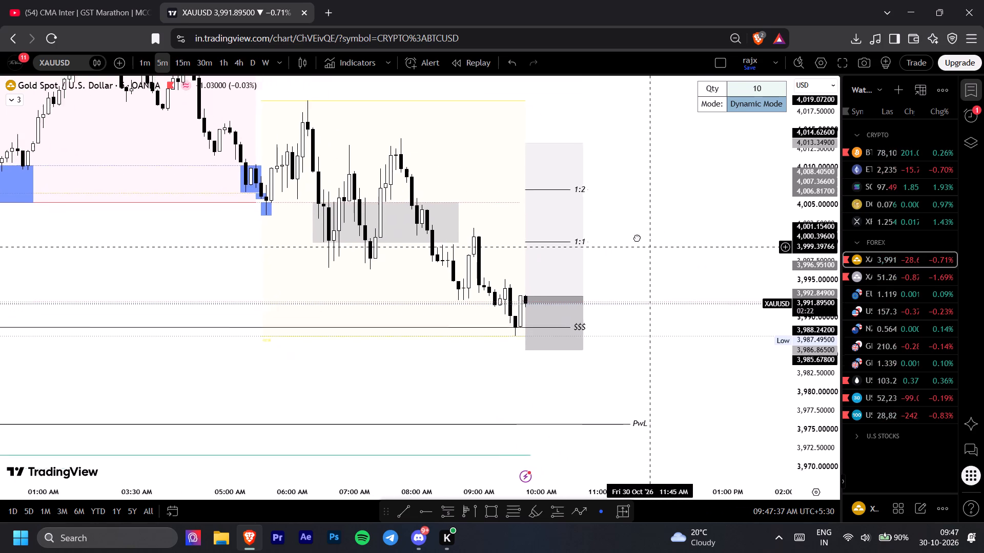
drag(634, 236, 708, 339)
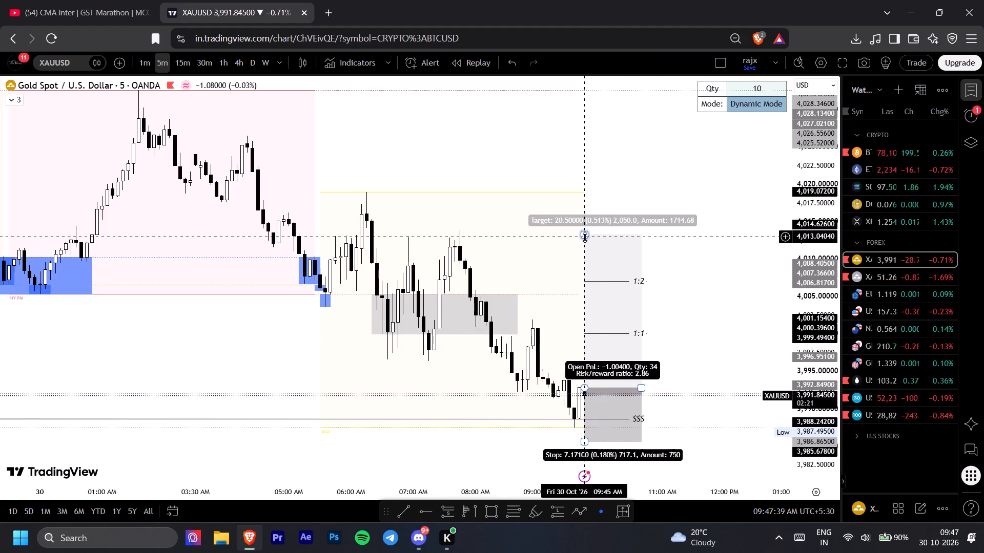
drag(585, 237, 585, 225)
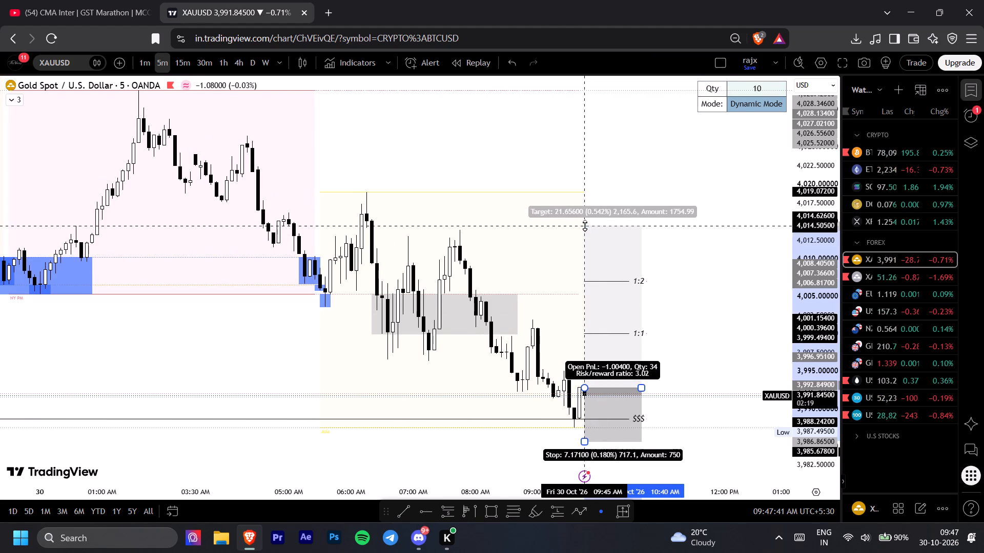
drag(585, 225, 585, 227)
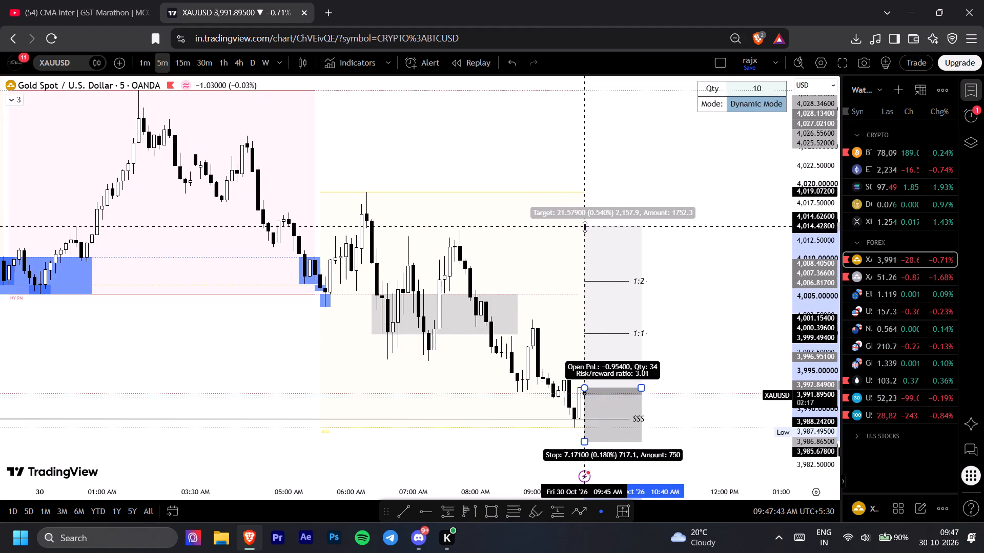
drag(585, 227, 585, 228)
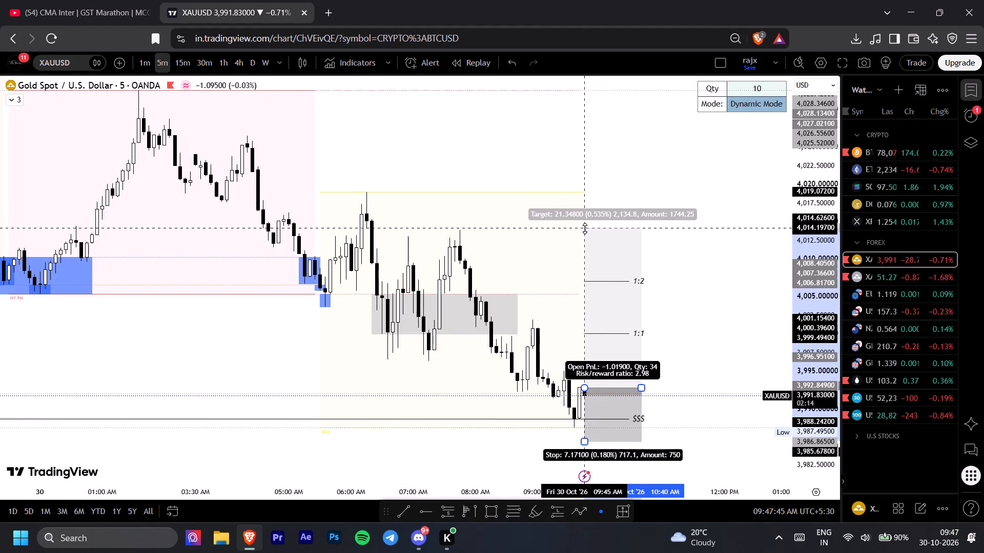
drag(585, 228, 585, 231)
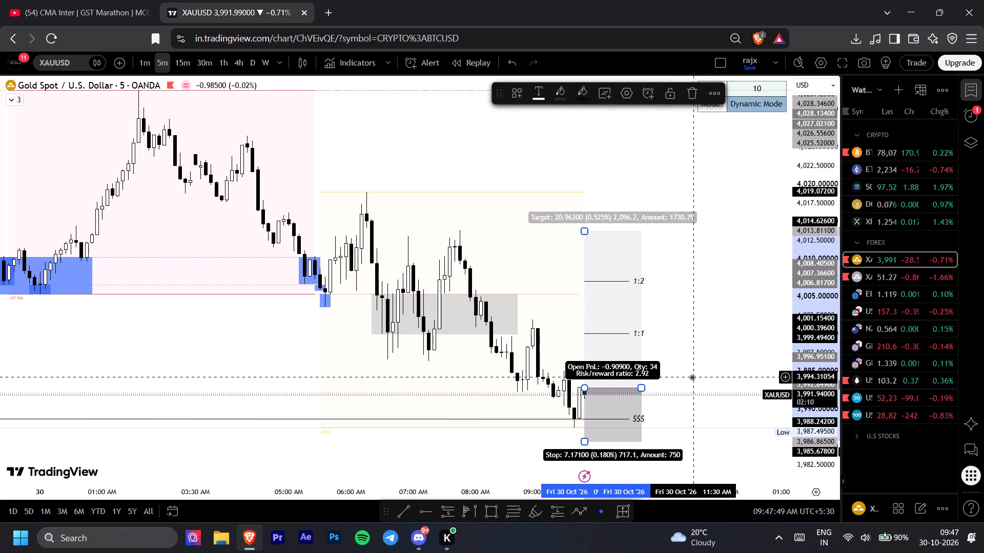
click(692, 377)
drag(696, 440, 685, 422)
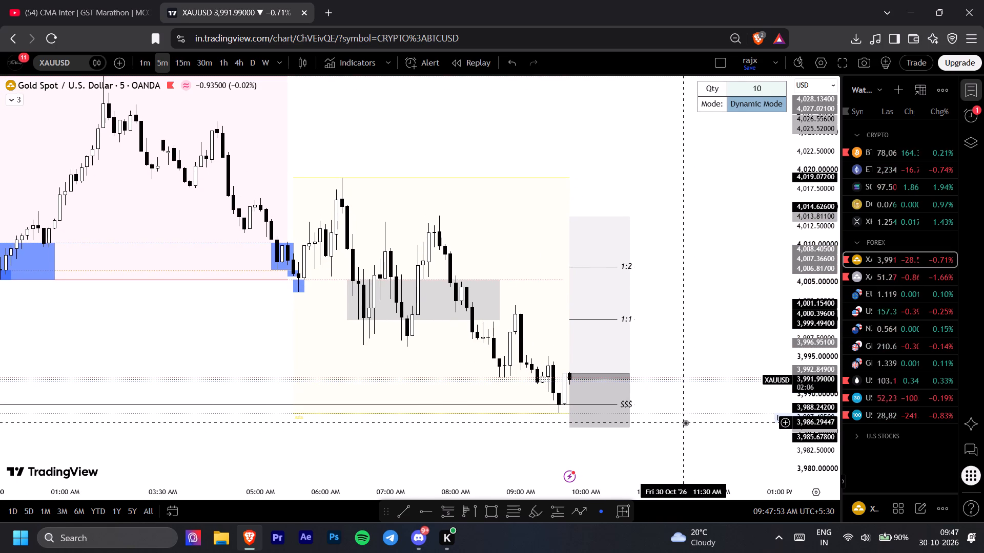
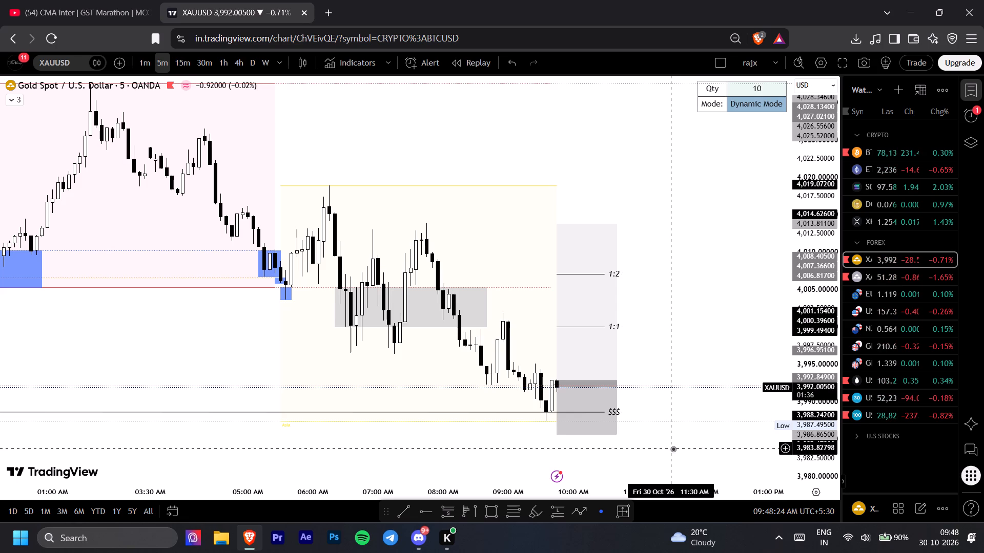
Hide the Liquidity Zones and Session Sweeps indicators, show LuxAlgo Smart Money Concepts, and collapse the indicator legend.
click(19, 100)
click(109, 114)
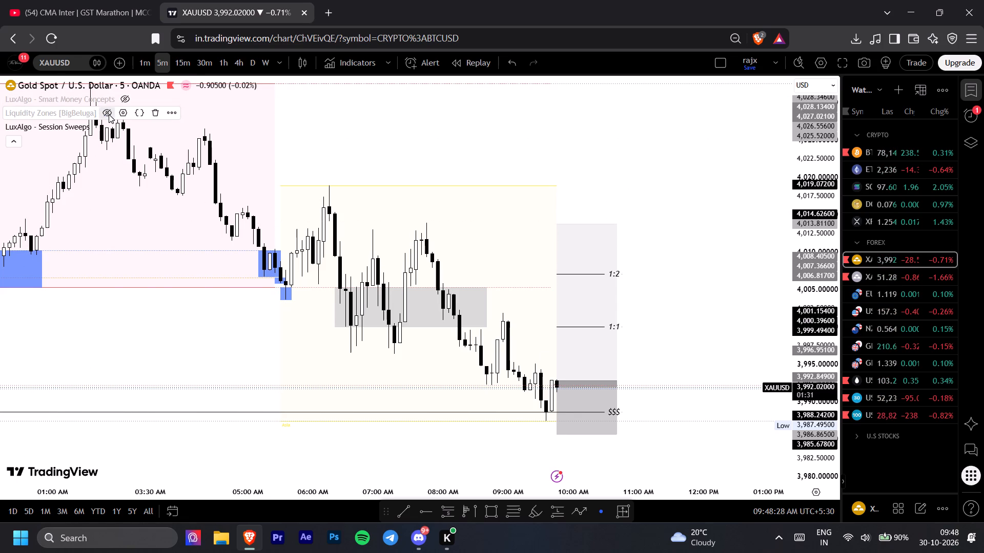
click(103, 133)
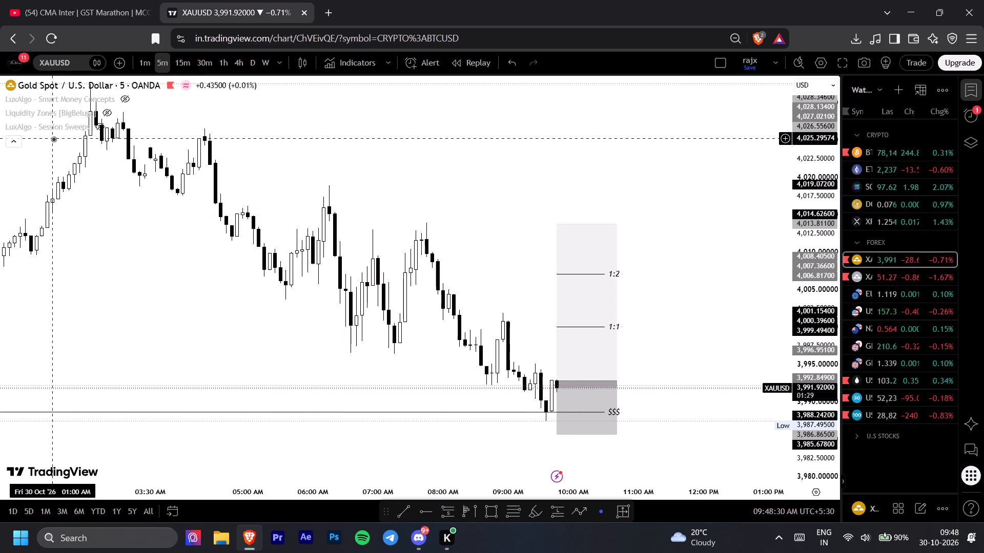
drag(123, 96, 32, 132)
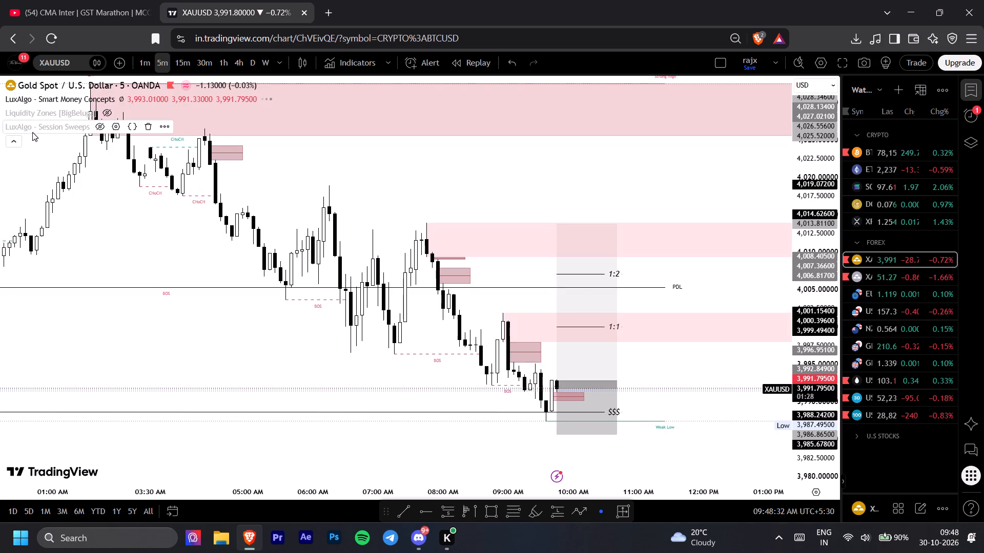
drag(32, 132, 13, 137)
click(13, 137)
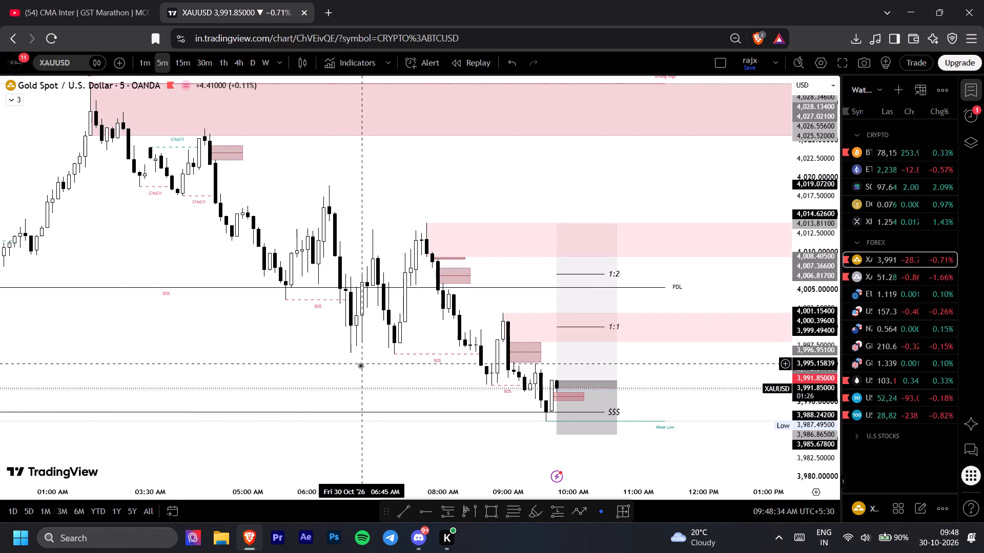
Examine XAUUSD's 5-minute structure, supply zones and price action around the long position and the $$$ level.
drag(360, 369, 337, 363)
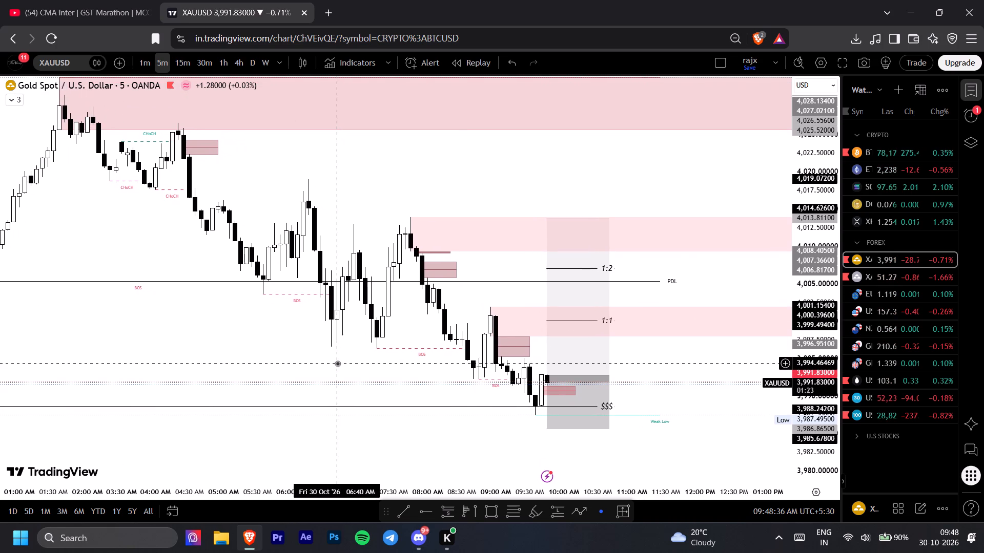
drag(817, 440, 812, 426)
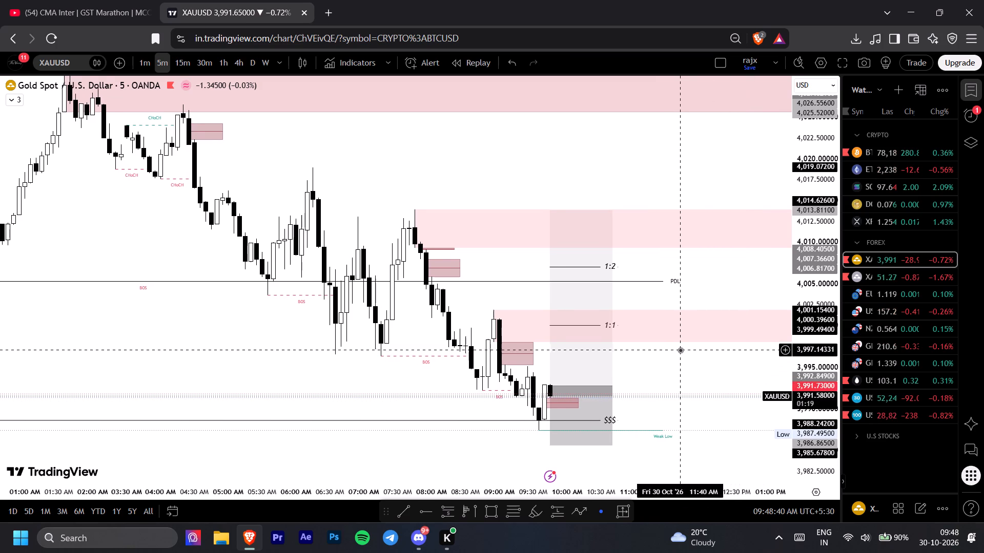
drag(680, 350, 660, 347)
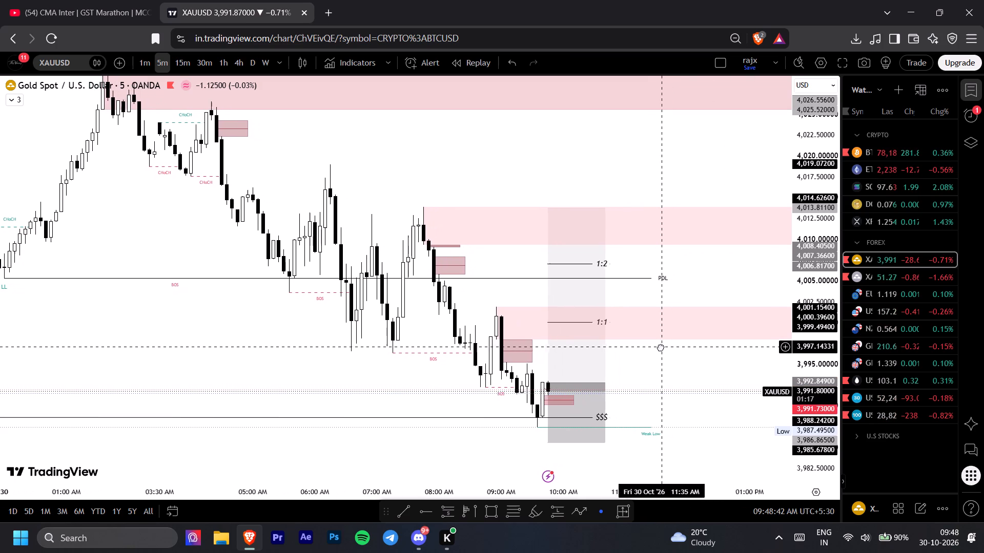
drag(660, 347, 658, 347)
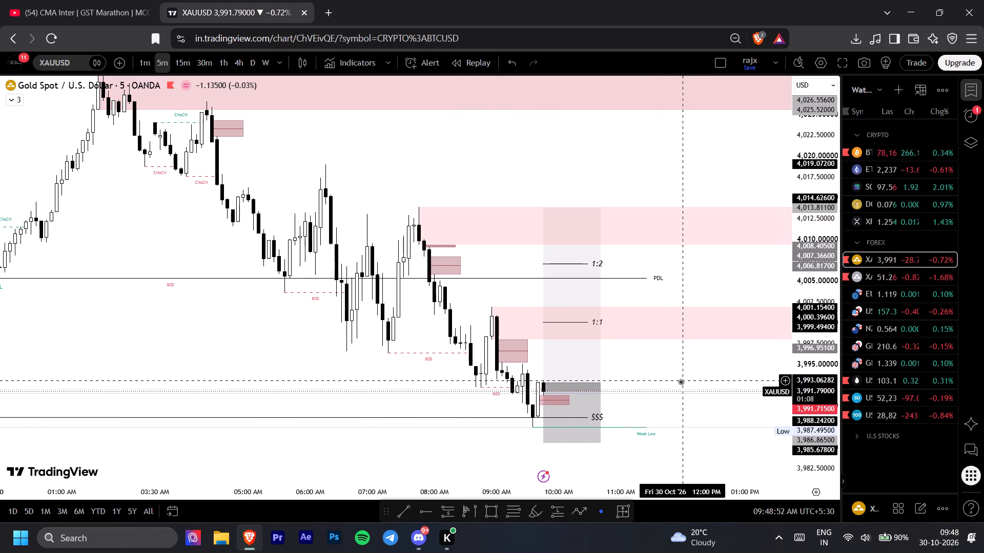
drag(681, 382, 644, 360)
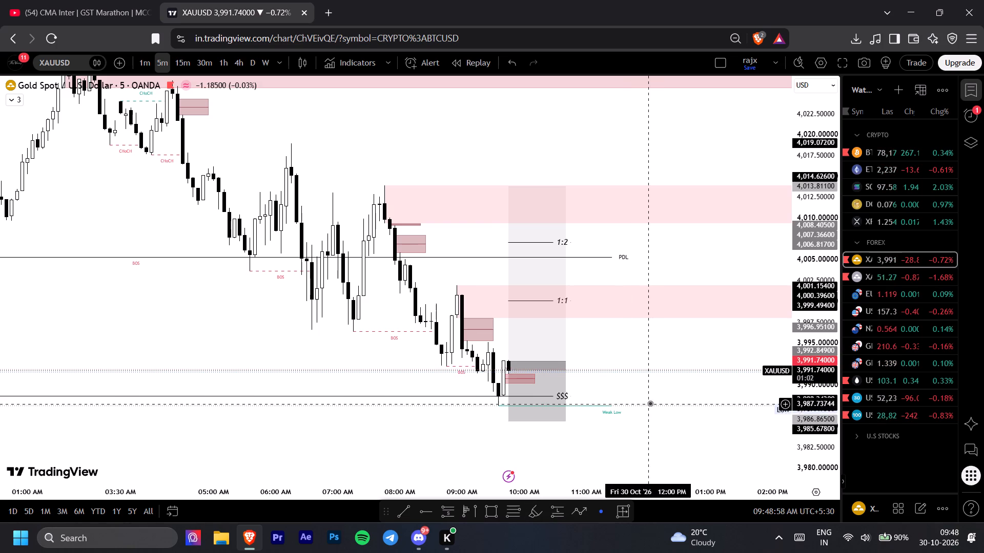
drag(650, 402, 704, 427)
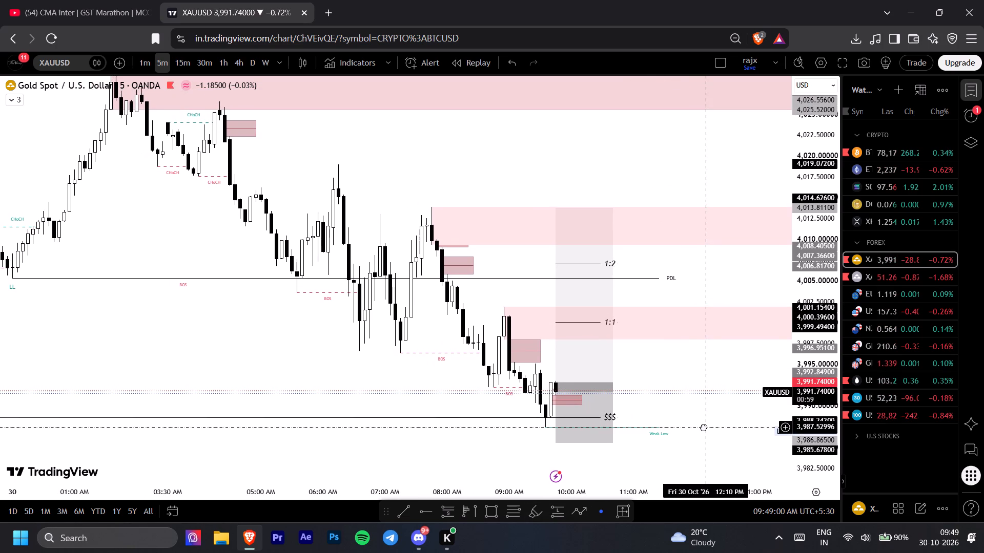
drag(704, 427, 672, 412)
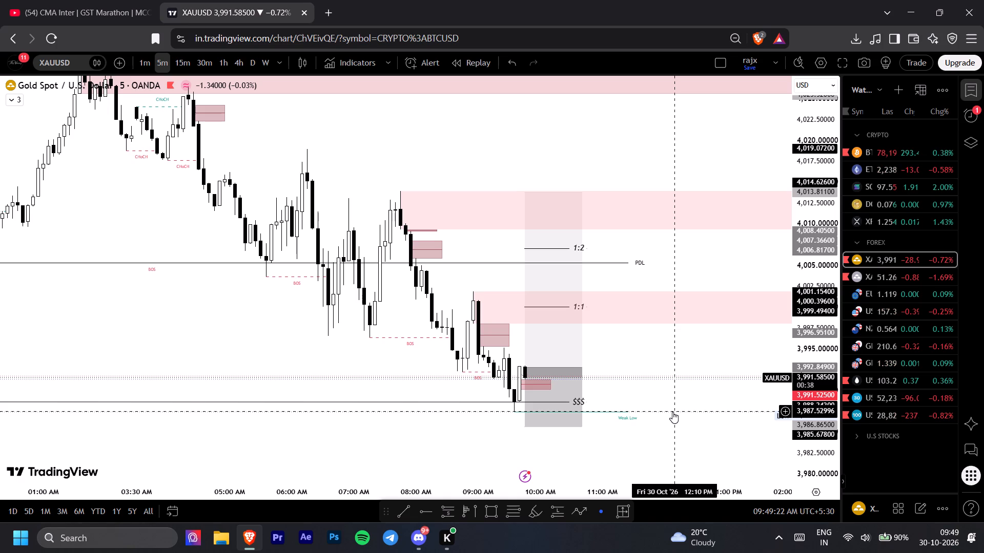
Measure the price range from the $$$ level down to the PWL line near 3,975.9, and delete the measurement.
click(672, 412)
drag(672, 412, 655, 307)
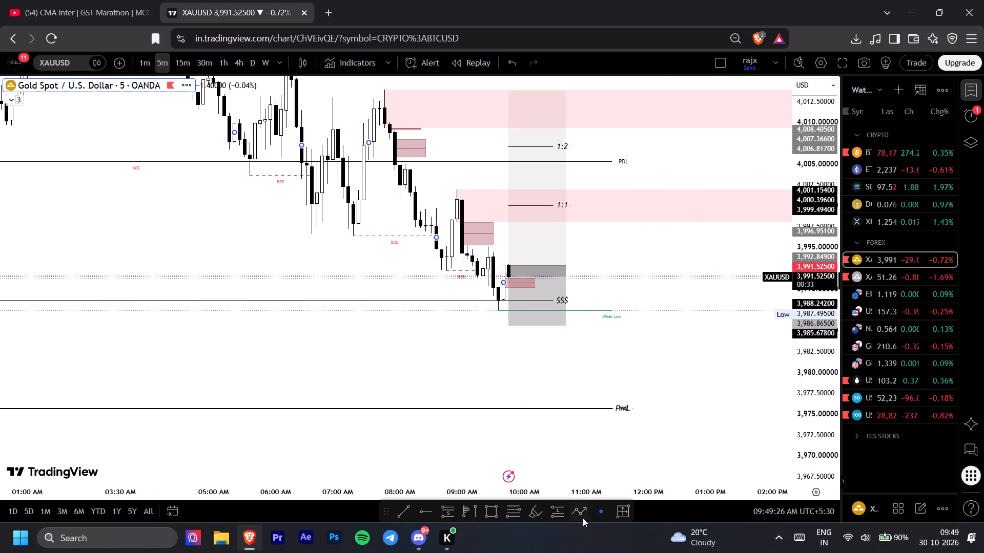
click(617, 506)
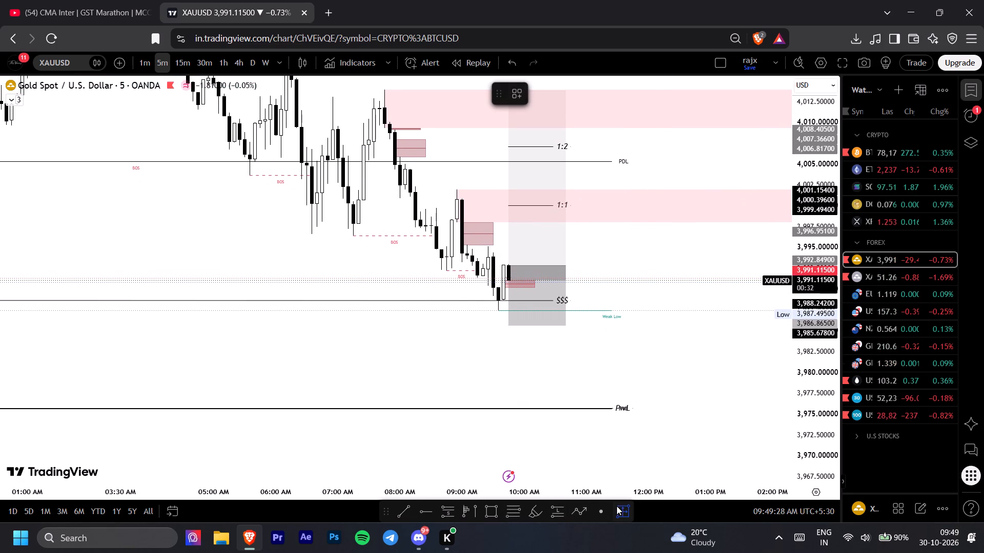
drag(569, 303, 617, 407)
click(617, 407)
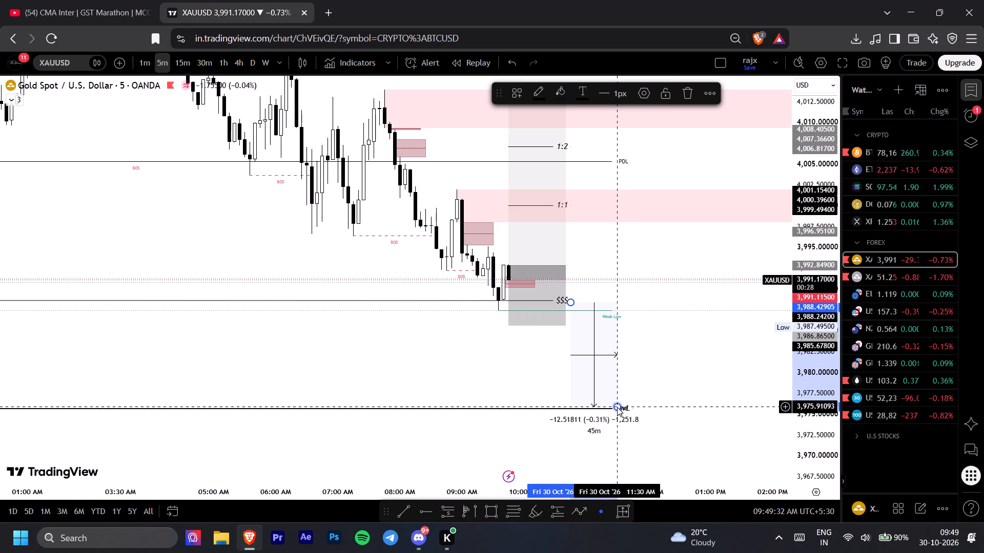
click(689, 97)
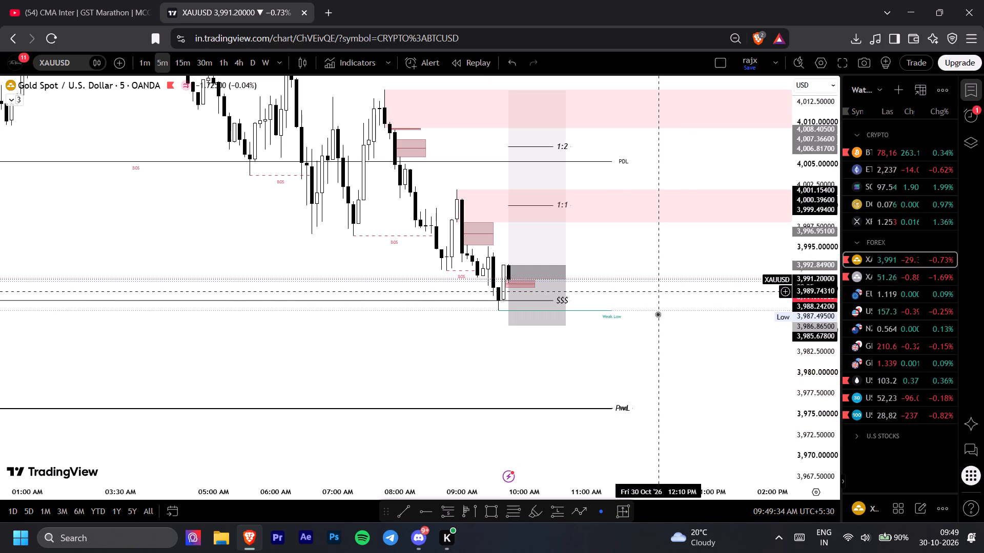
Add a price alert on XAUUSD at 3,975.77261, at the PWL line.
drag(646, 384, 676, 419)
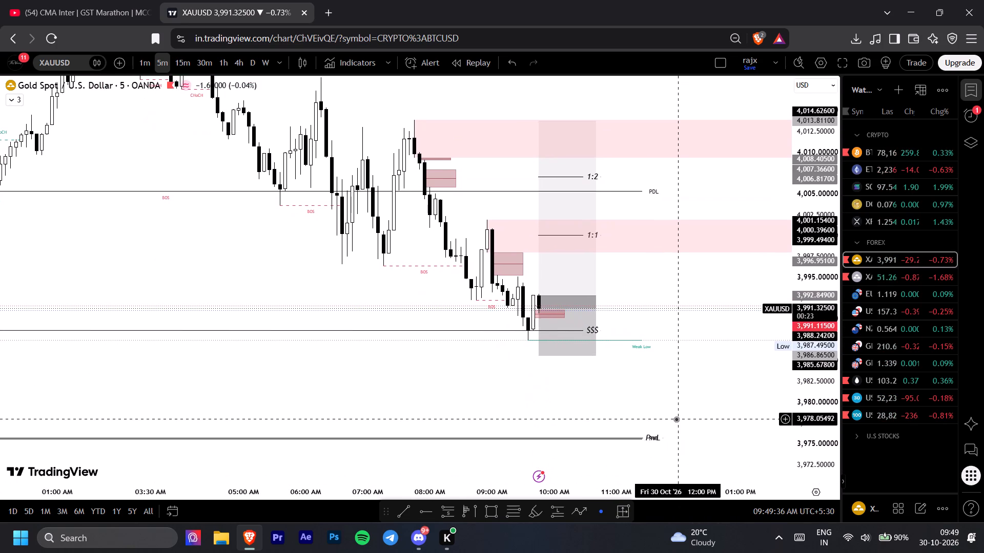
click(779, 438)
click(785, 438)
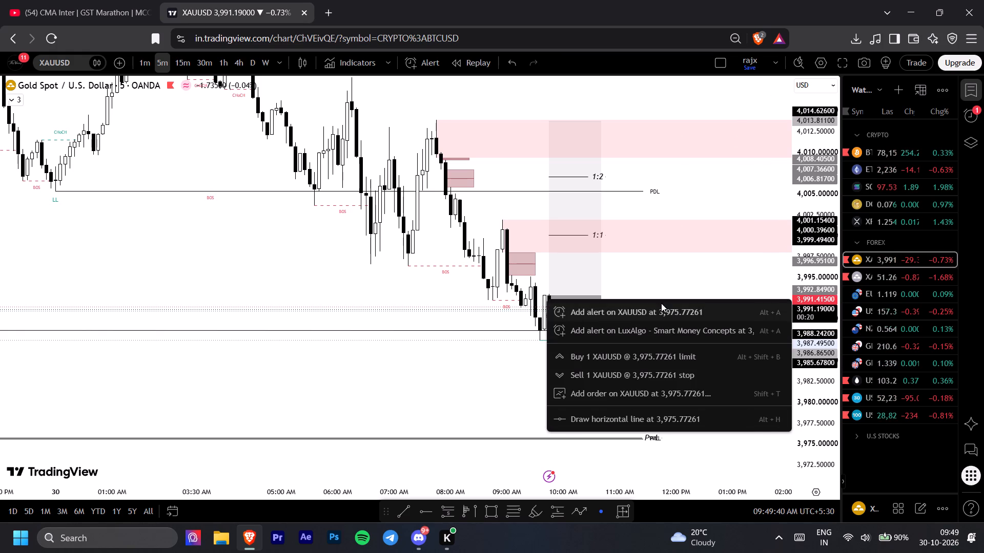
click(661, 303)
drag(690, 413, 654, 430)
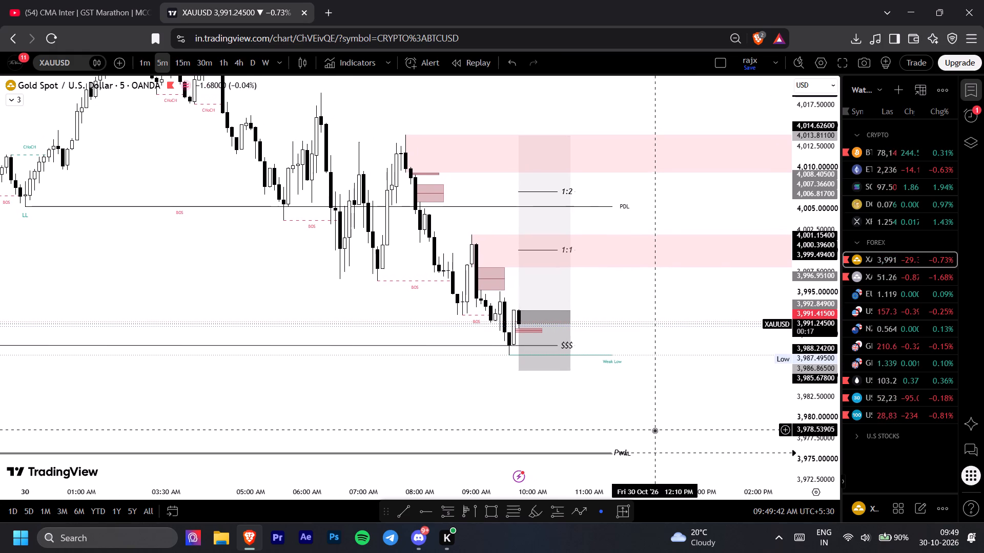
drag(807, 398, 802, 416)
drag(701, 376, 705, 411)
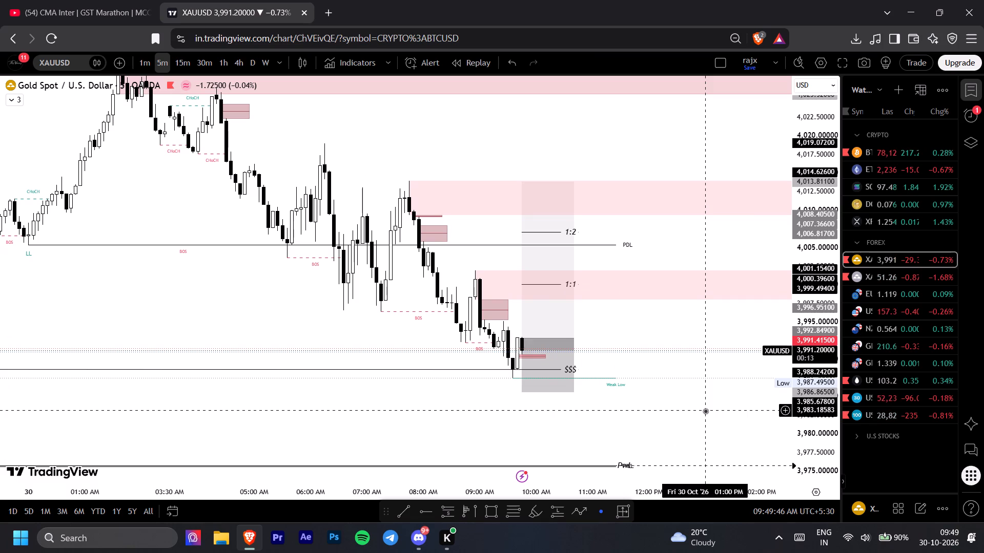
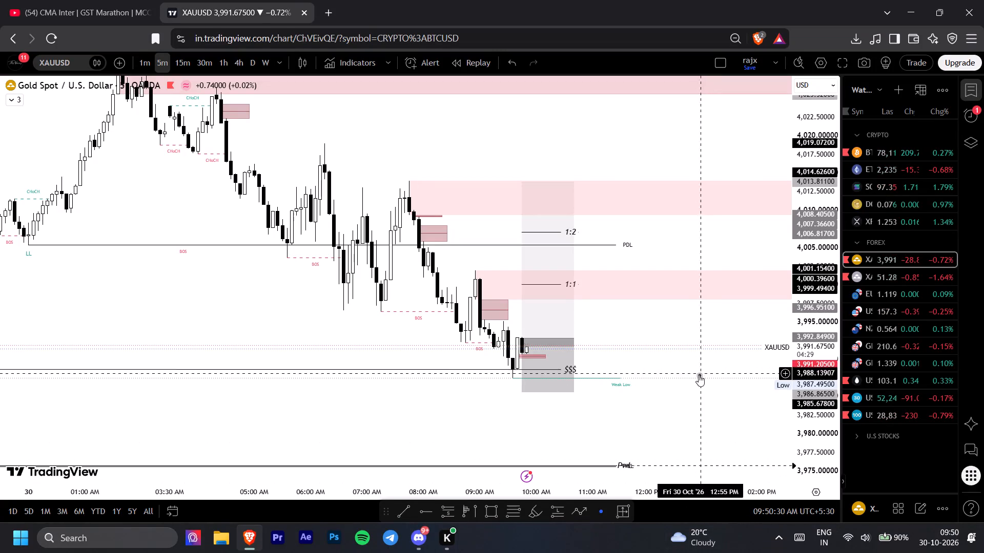
Examine XAUUSD's structure, supply zones and price action around the $$$ level on the 15-minute and 30-minute timeframes.
drag(692, 380, 701, 390)
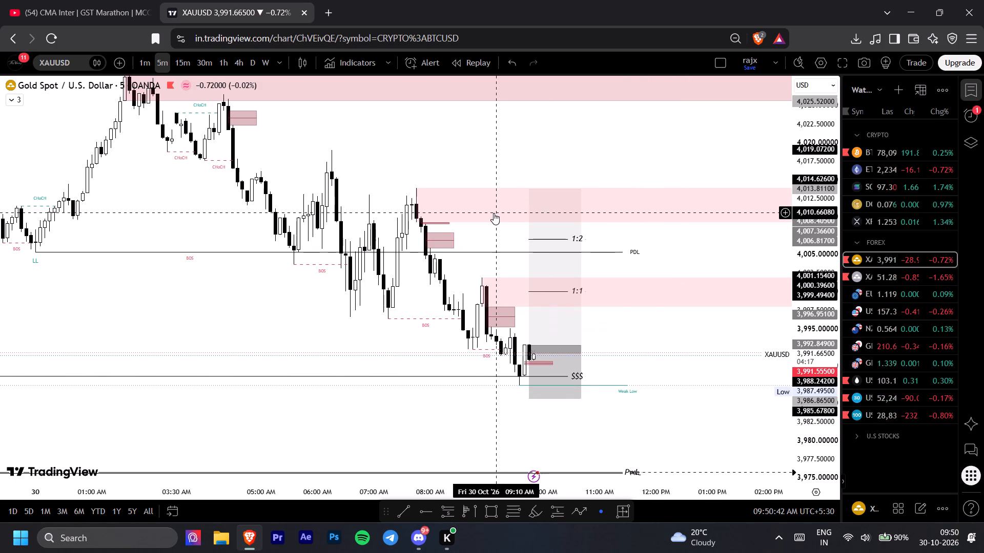
click(187, 63)
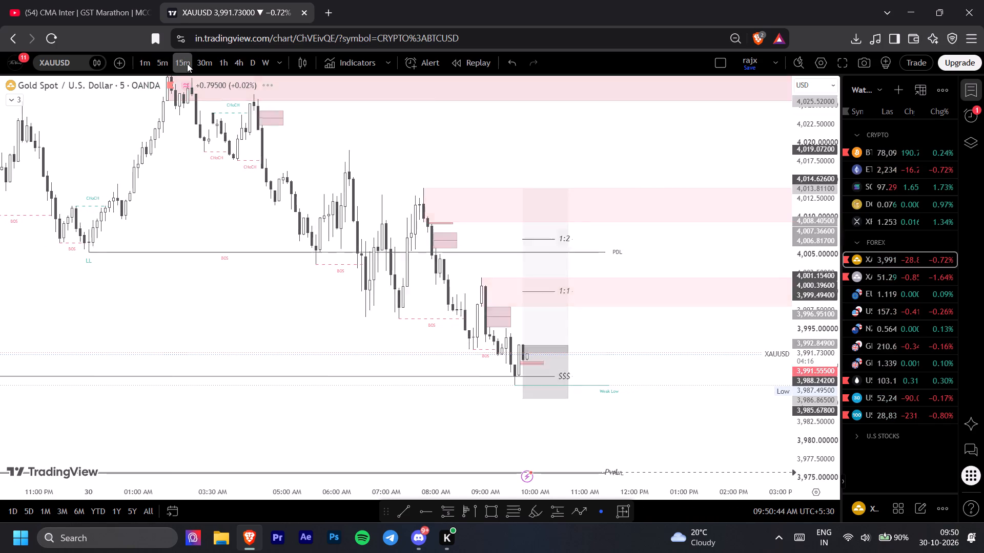
drag(267, 314, 486, 341)
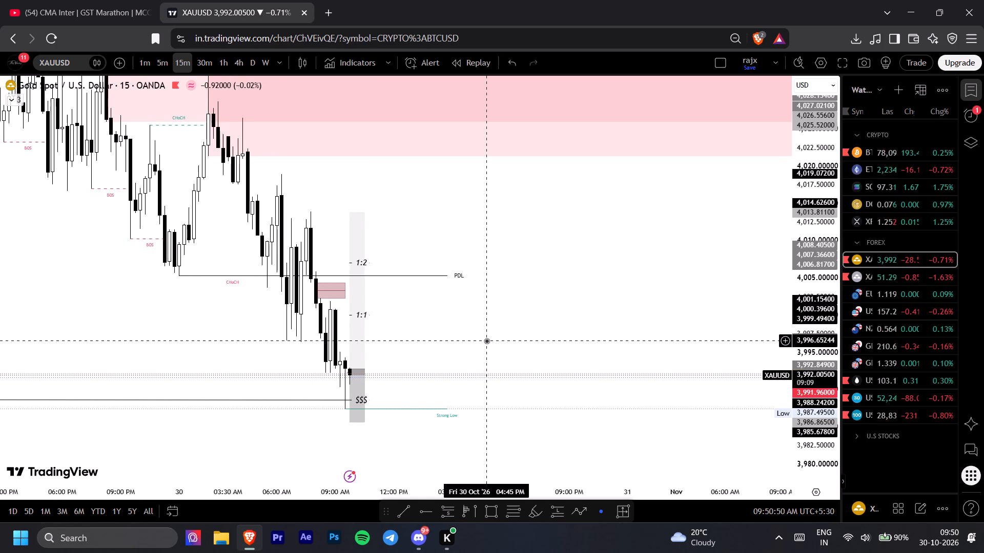
click(447, 348)
right_click(447, 348)
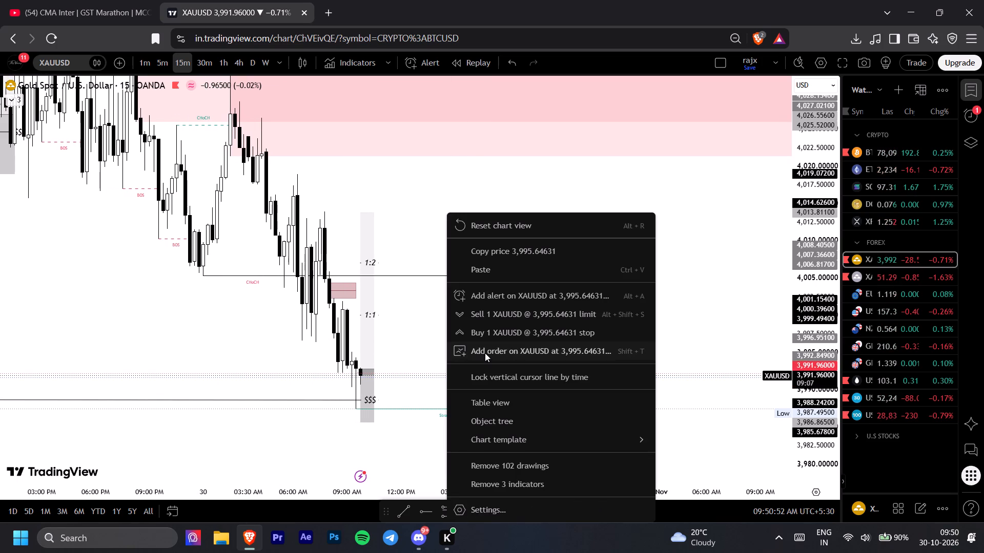
drag(431, 351, 621, 385)
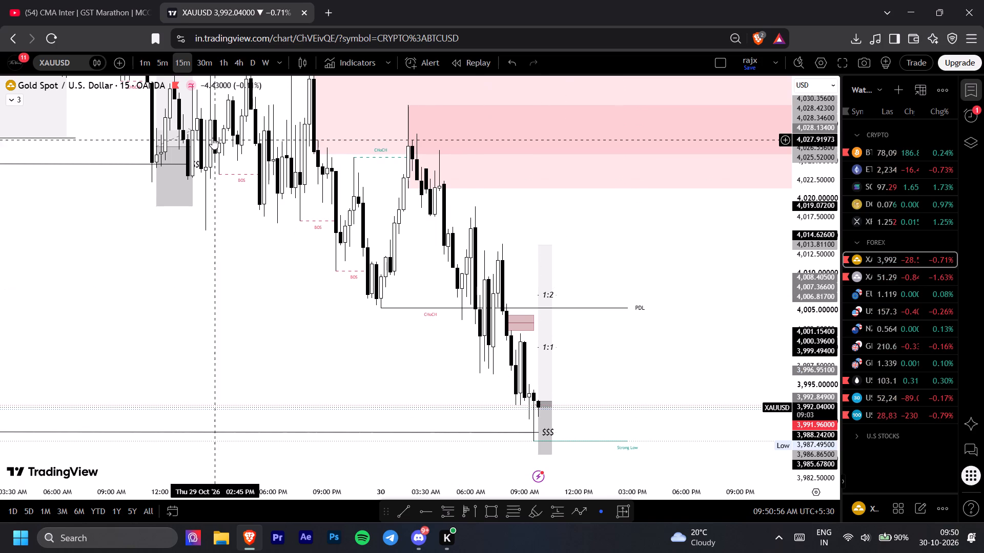
click(203, 66)
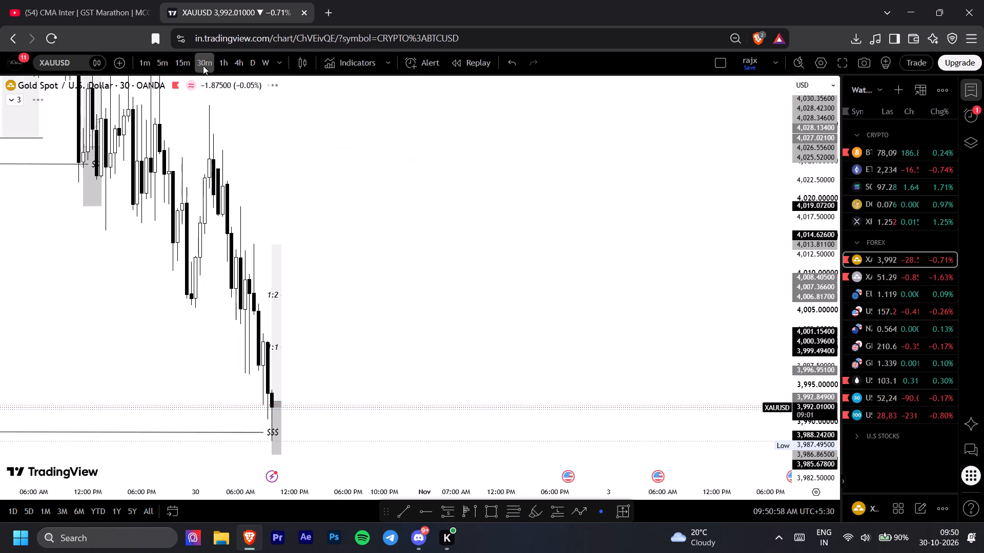
drag(324, 343, 536, 312)
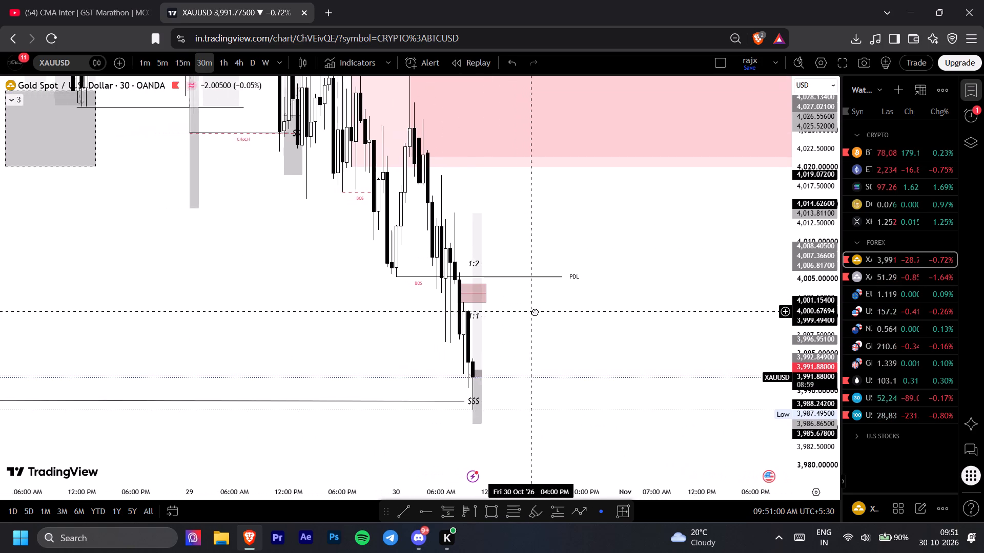
drag(536, 312, 523, 337)
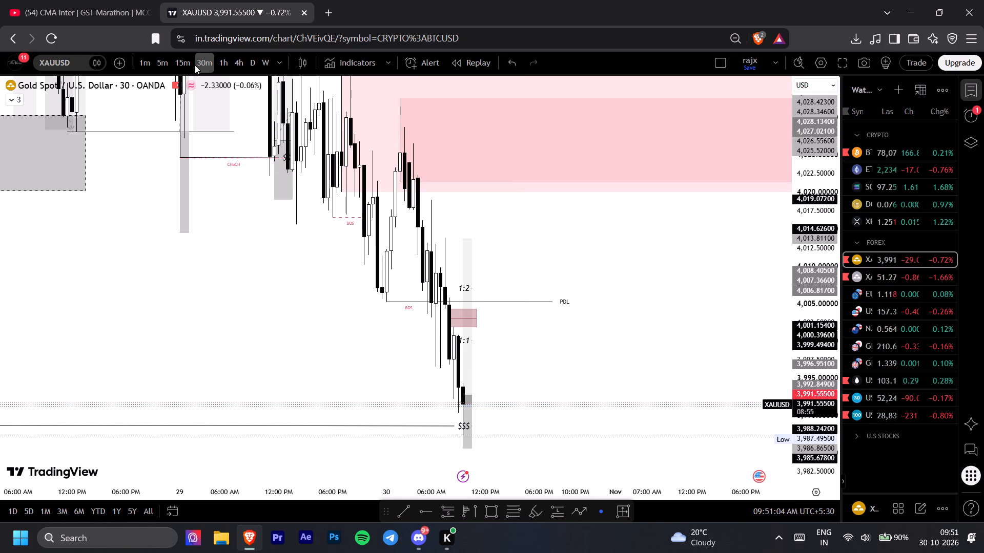
click(178, 65)
drag(472, 336, 378, 332)
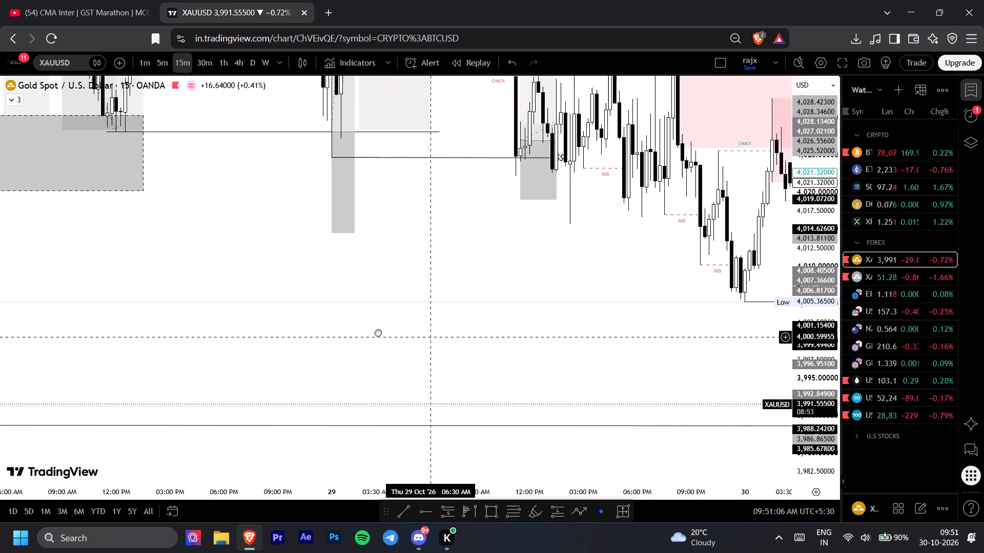
drag(378, 332, 170, 295)
drag(523, 338, 434, 339)
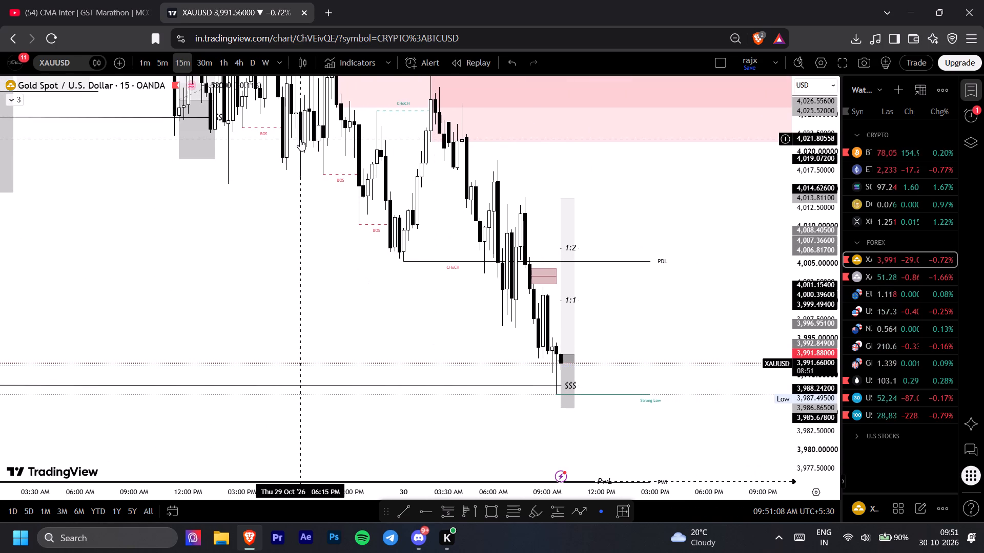
Return XAUUSD to the 5-minute timeframe and examine the latest candles around the long position, the $$$ level and the PWL.
click(163, 69)
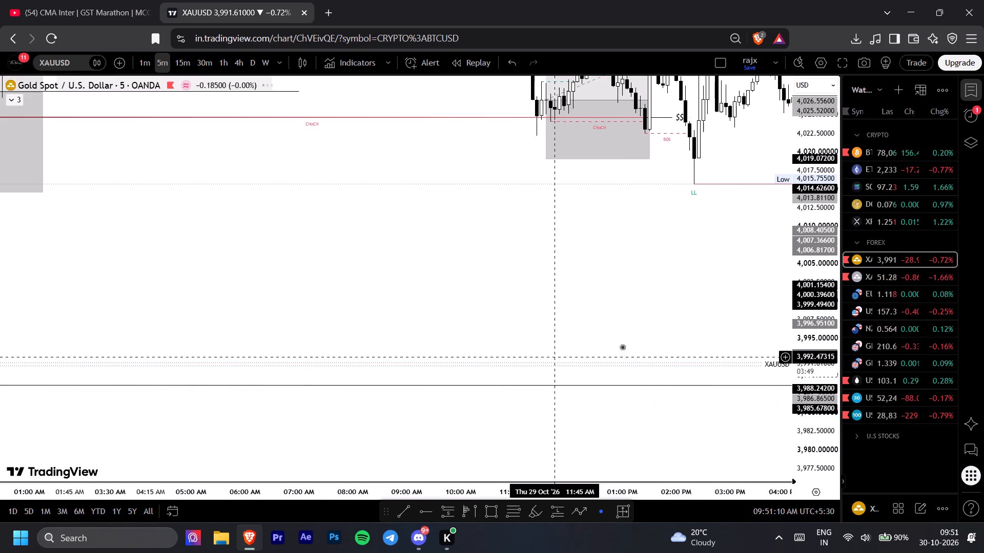
drag(723, 335, 315, 350)
drag(666, 345, 286, 353)
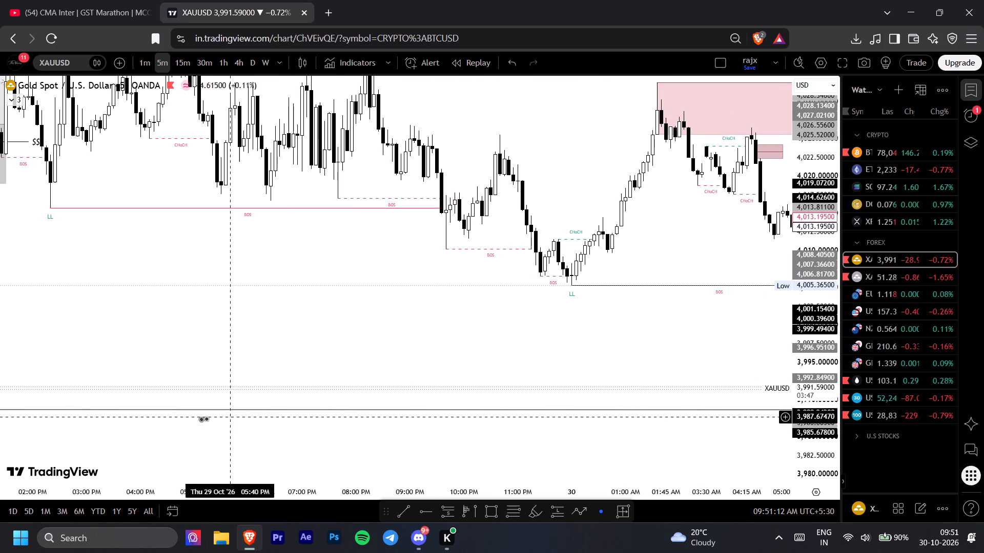
key(ctrl+z)
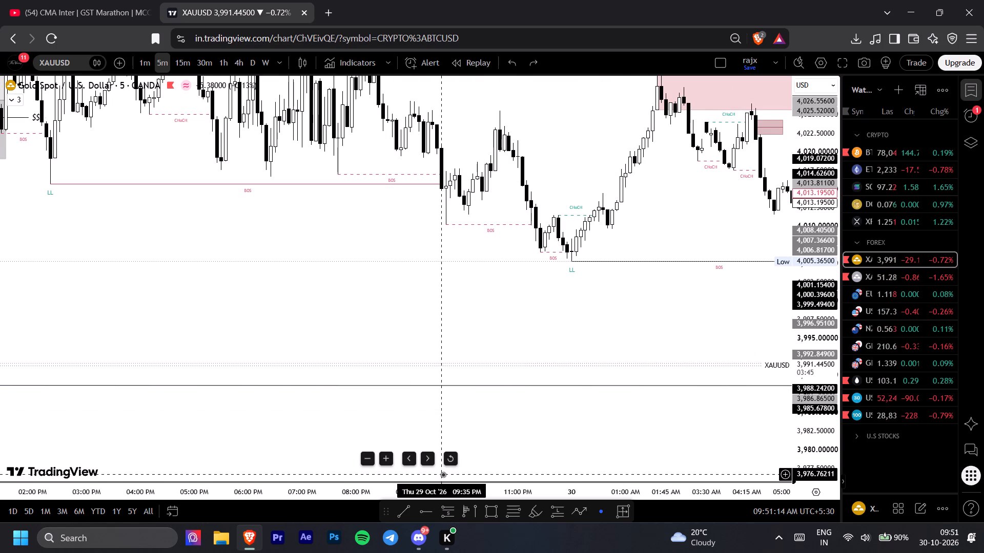
drag(670, 446, 199, 430)
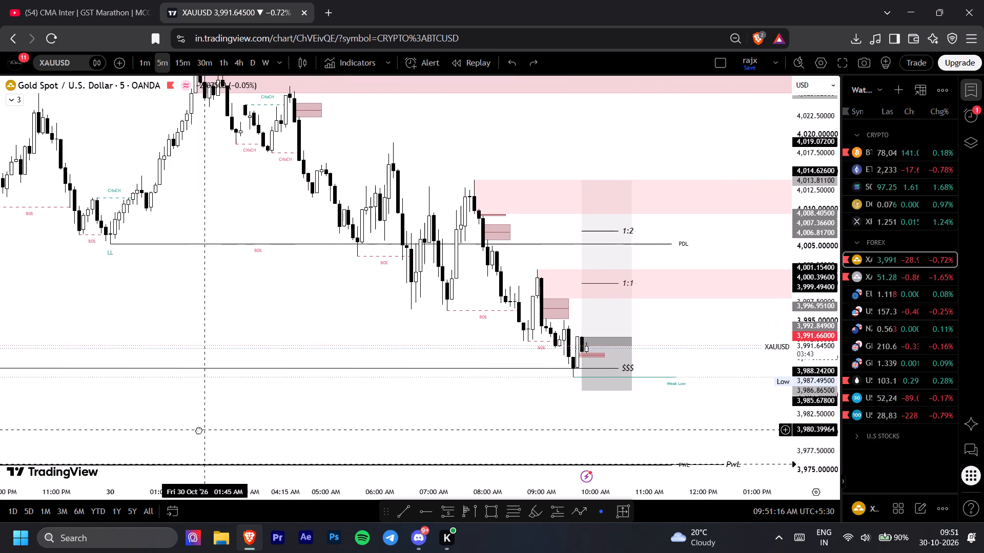
drag(199, 430, 197, 430)
drag(645, 421, 614, 446)
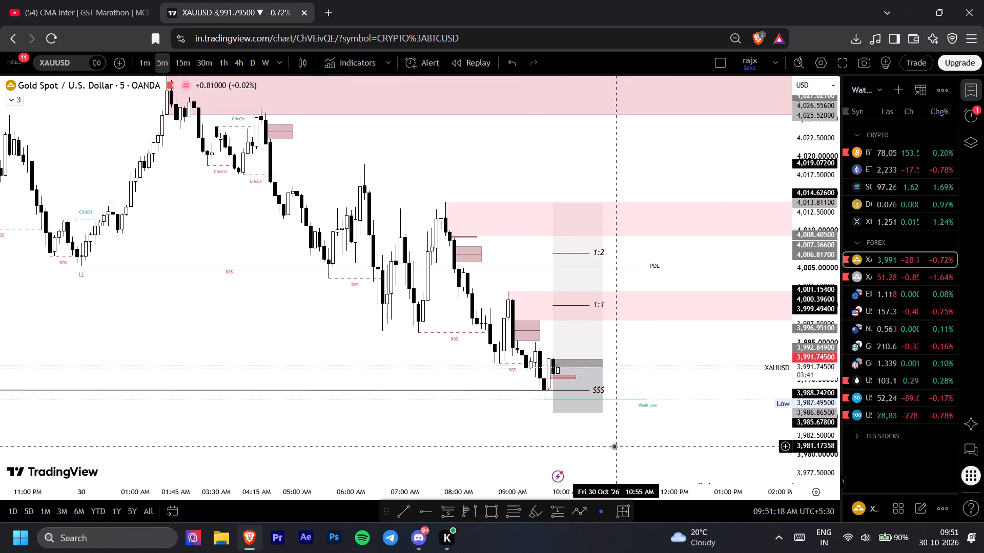
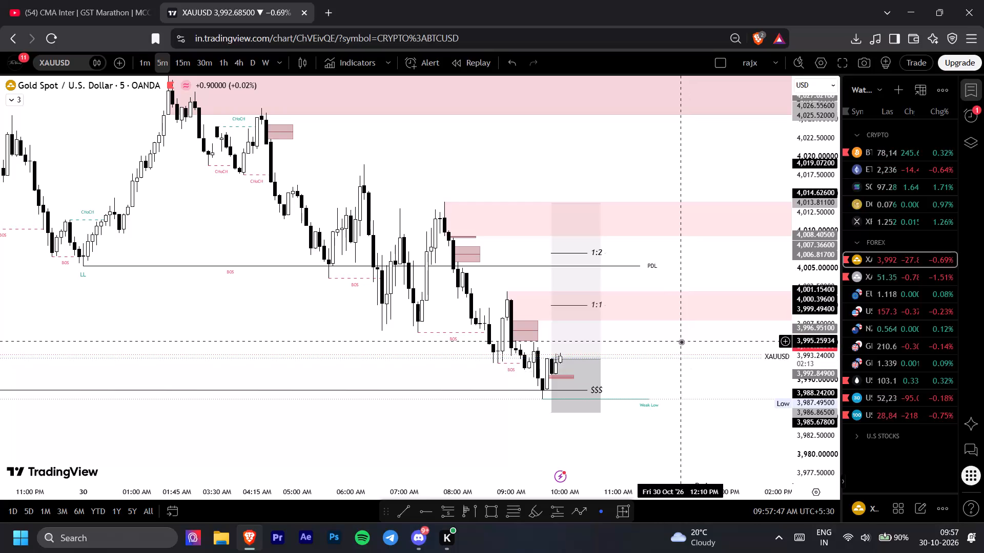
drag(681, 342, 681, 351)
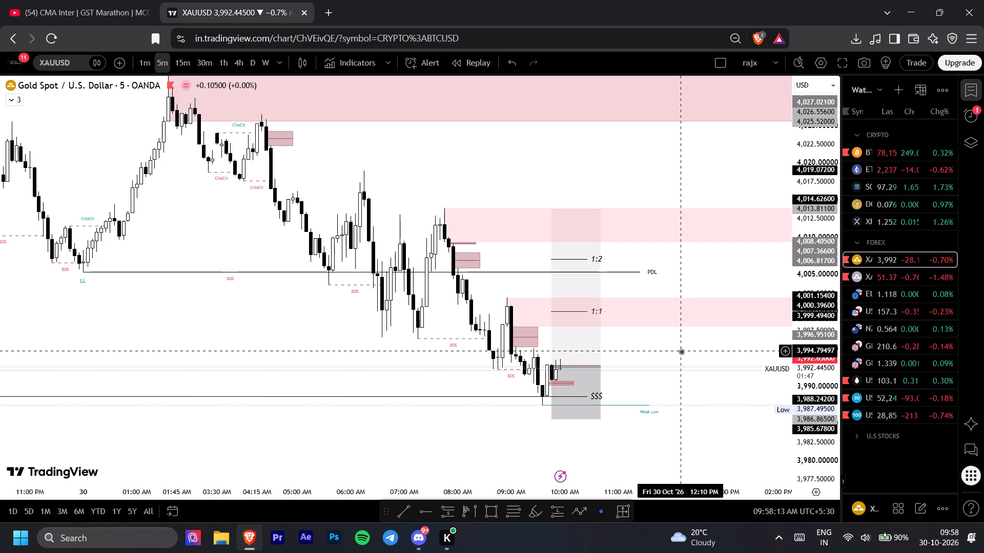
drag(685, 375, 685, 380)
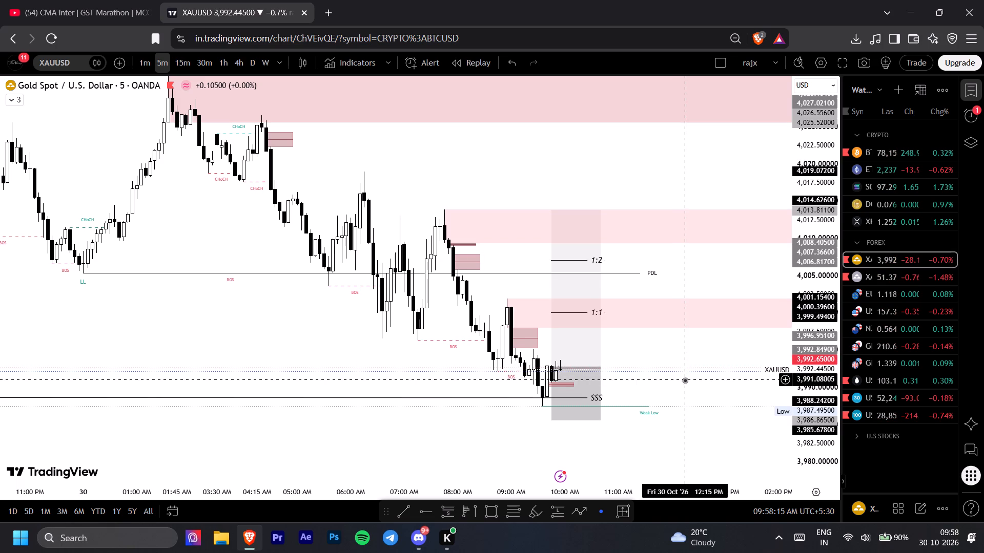
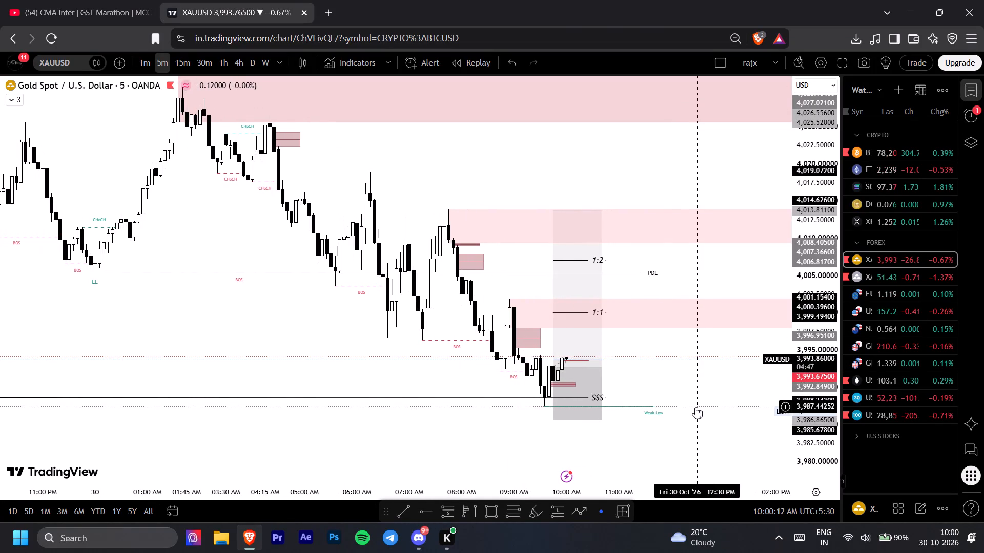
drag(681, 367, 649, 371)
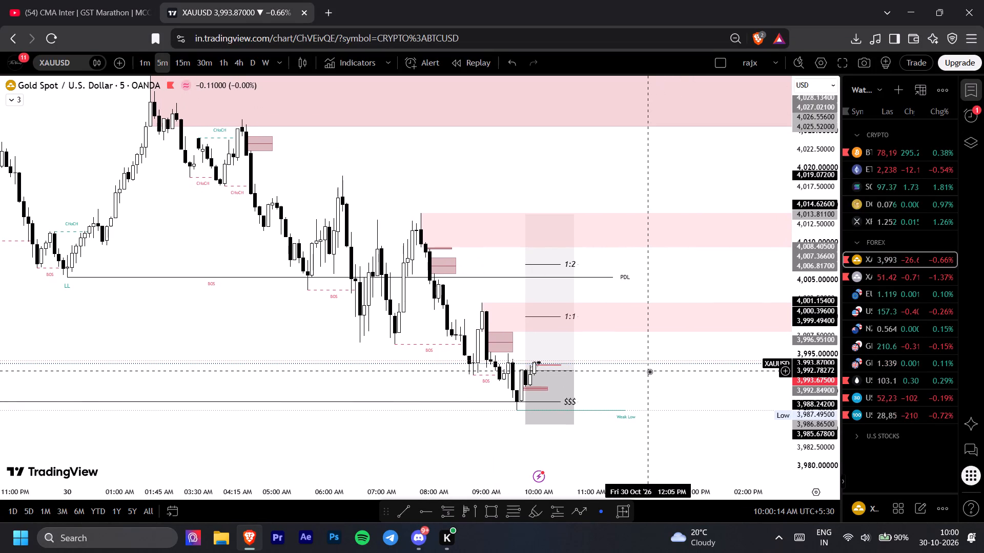
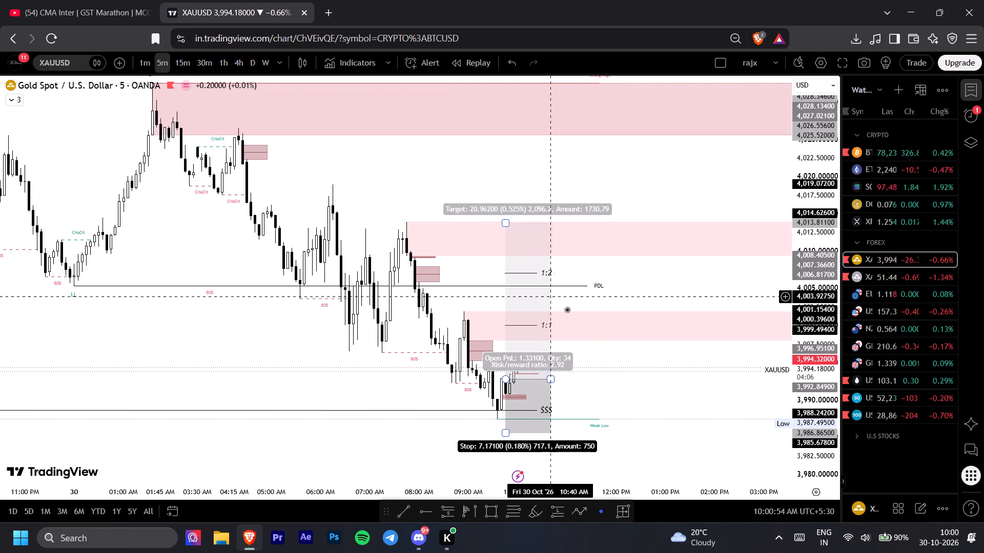
Deselect the long position drawing on the XAUUSD 5-minute chart.
click(648, 364)
click(647, 366)
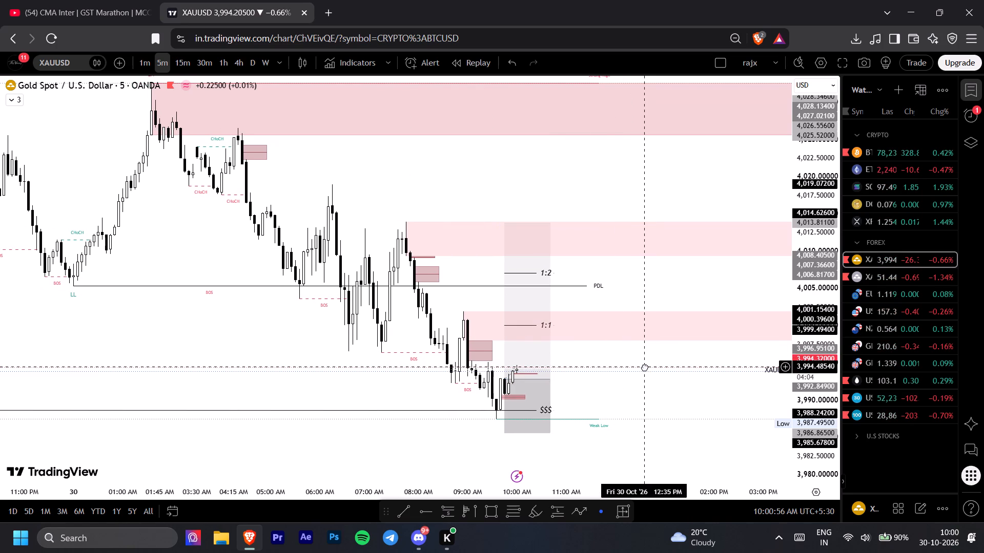
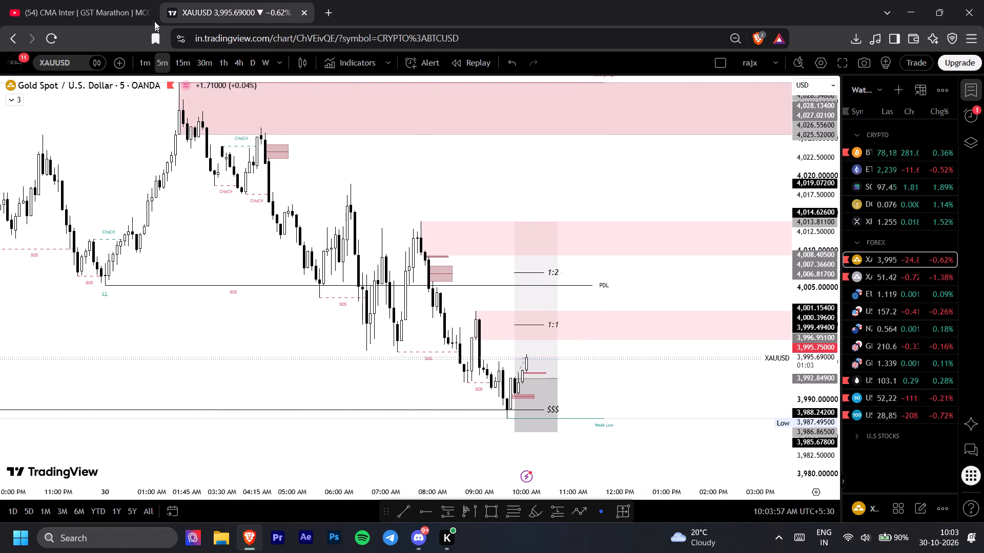
Examine the XAUUSD 5-minute price action around the long position, the $$$ level and the 1:1 target.
drag(244, 226, 248, 249)
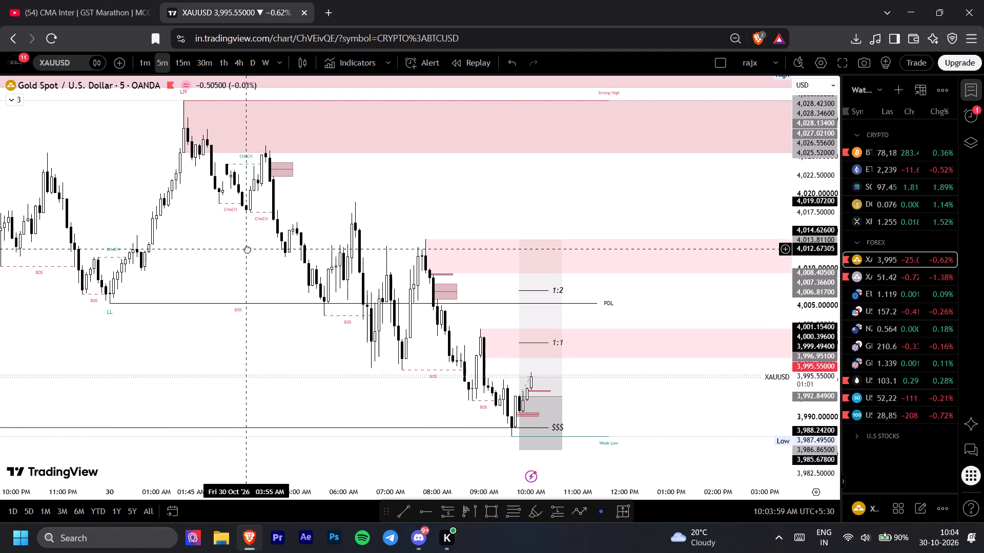
drag(248, 249, 252, 256)
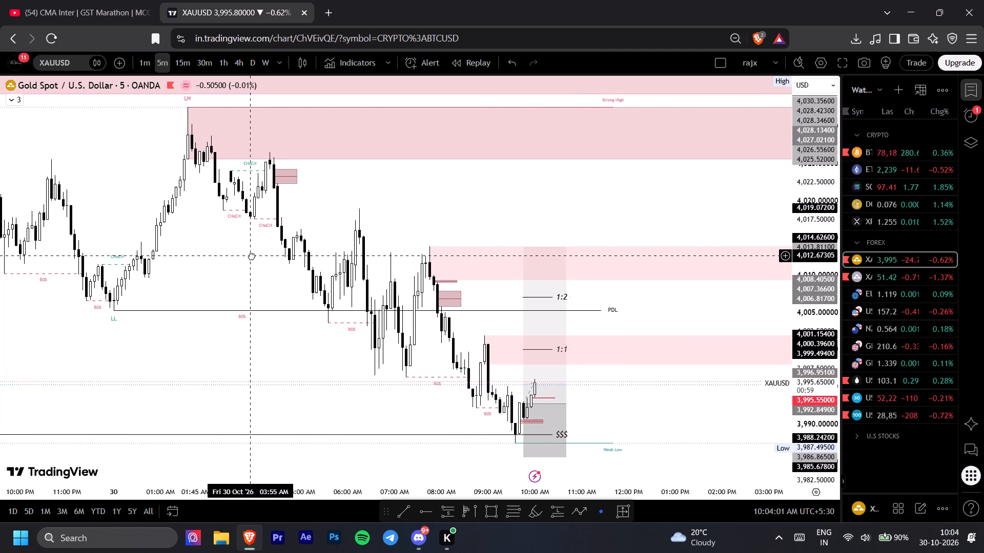
drag(252, 256, 248, 245)
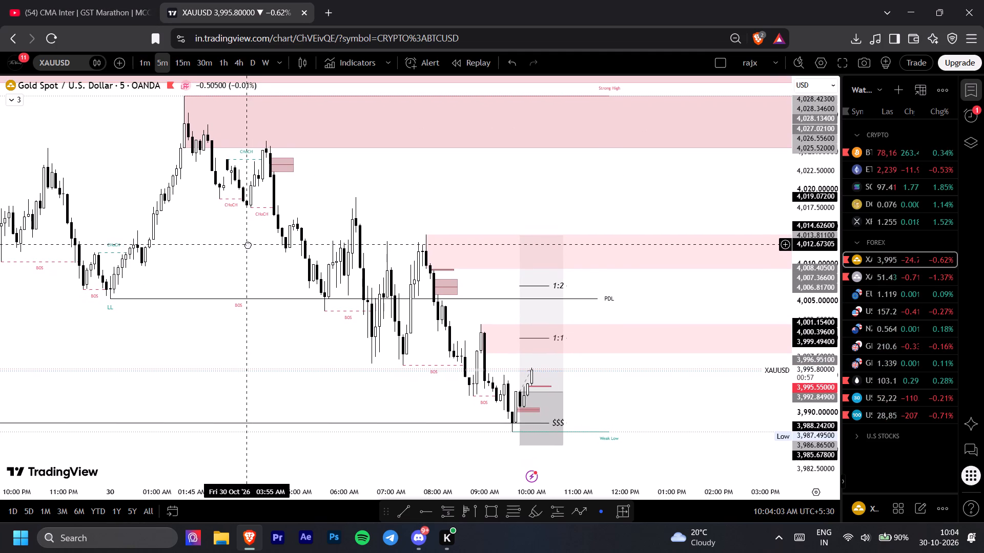
drag(248, 245, 277, 241)
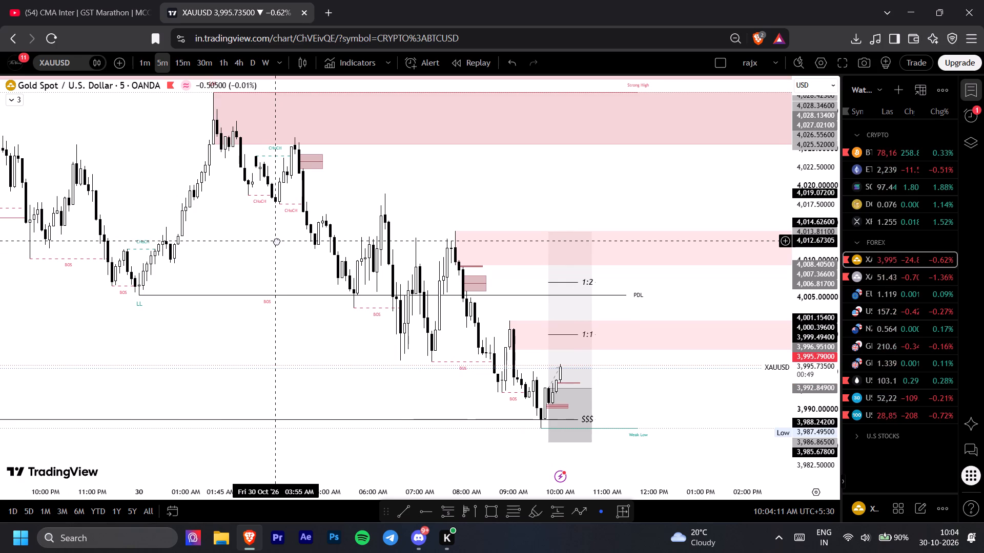
drag(277, 241, 277, 242)
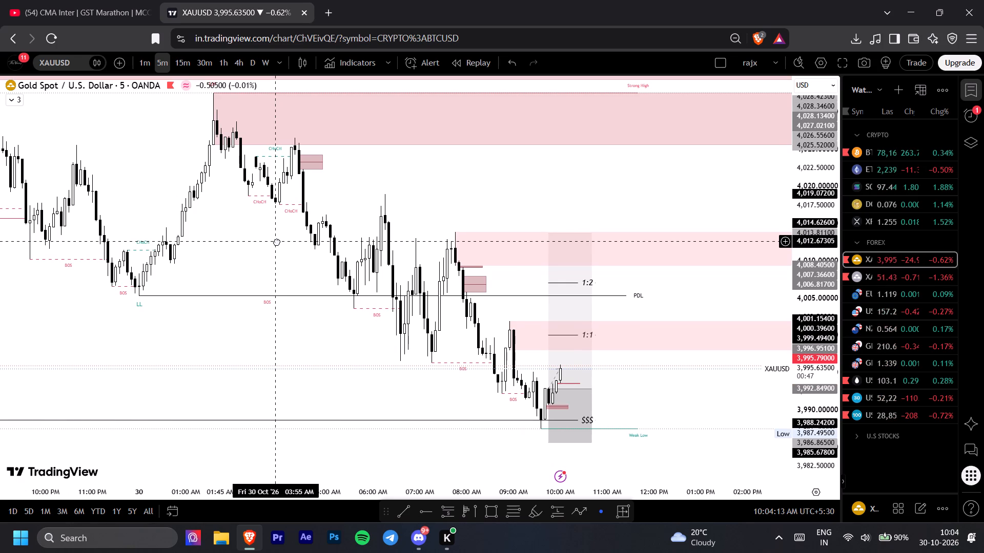
drag(277, 242, 277, 242)
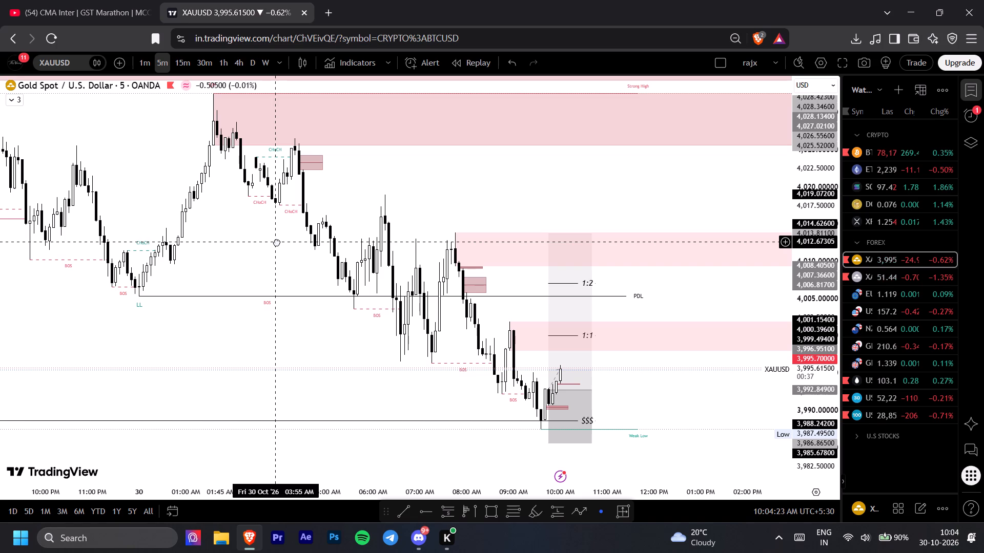
drag(277, 242, 292, 268)
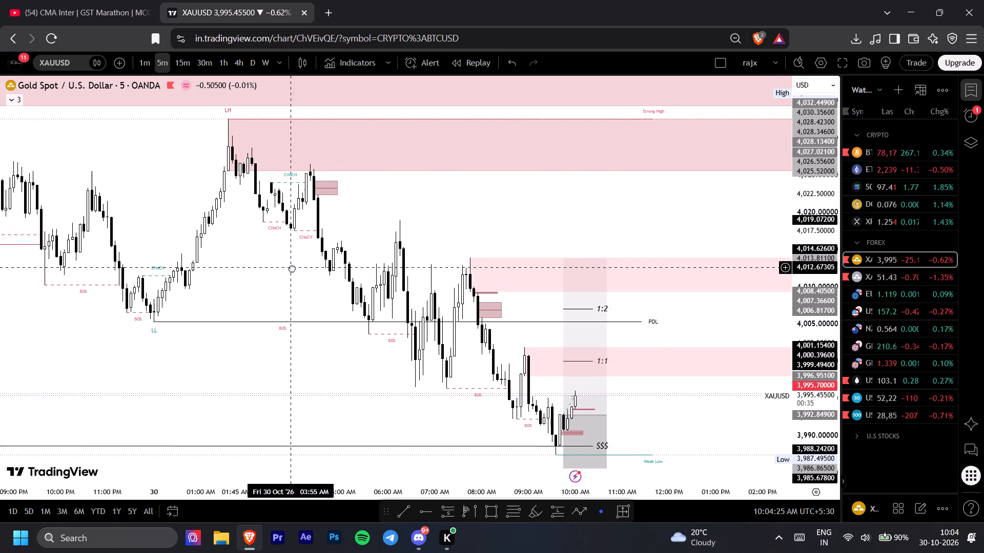
drag(292, 268, 282, 228)
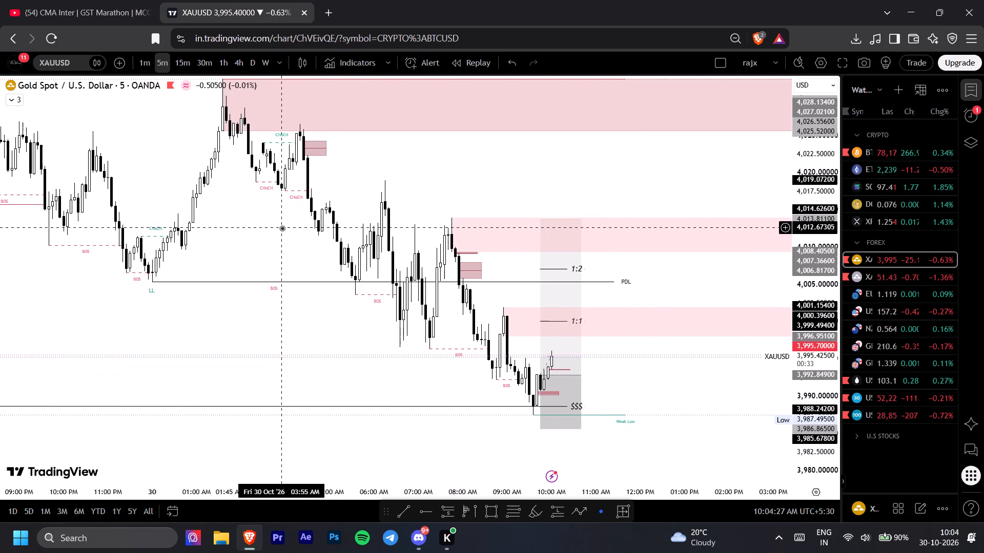
drag(616, 310, 613, 325)
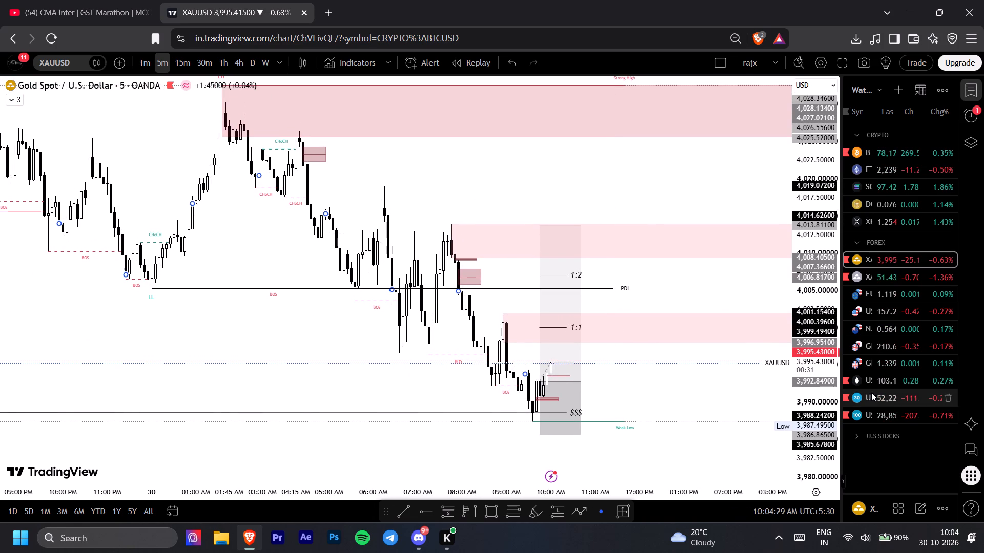
Check the US100 5-minute chart for recent price action around its PDL level.
click(900, 414)
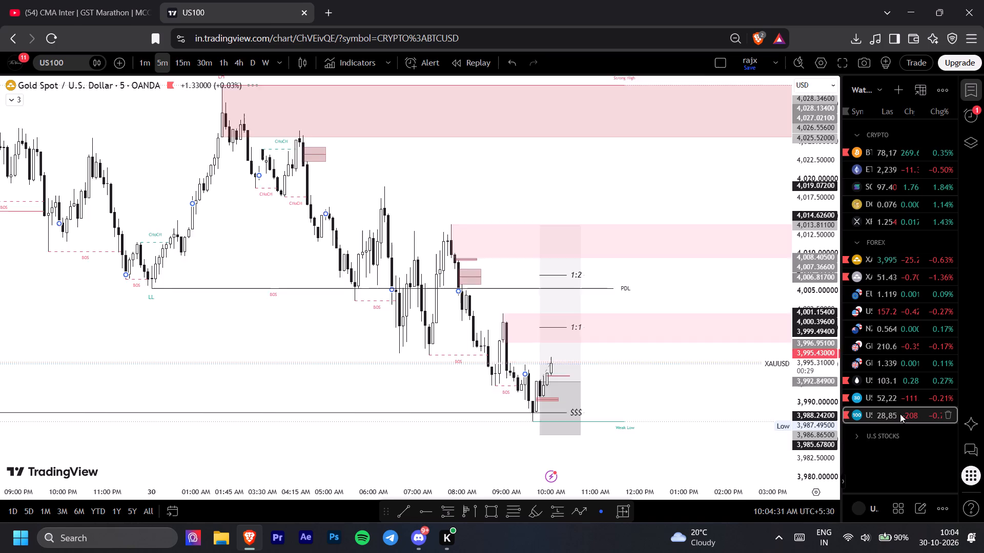
drag(820, 427, 786, 265)
drag(674, 435, 699, 420)
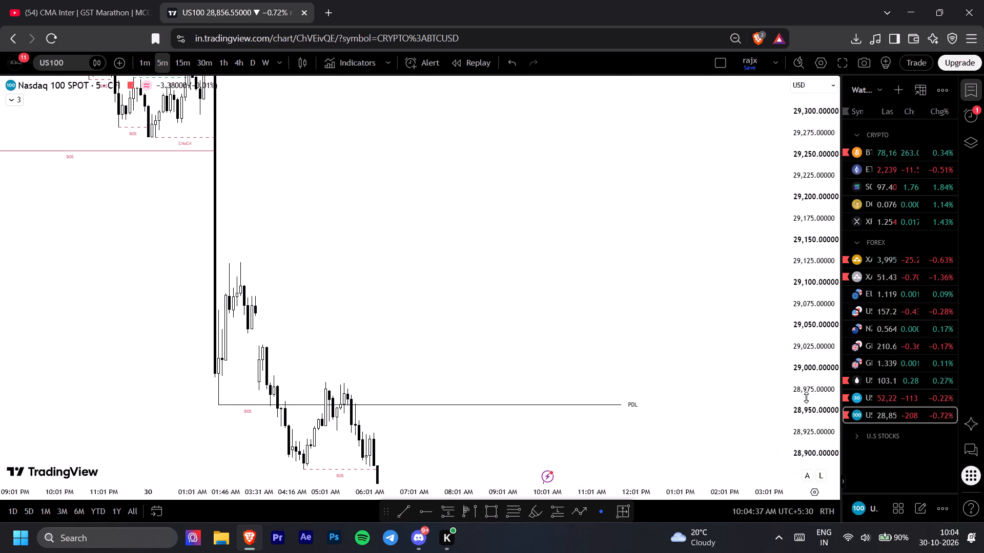
Switch to the US30 5-minute chart and add a price alert at 52,135.25012, just below the PDL line.
click(861, 397)
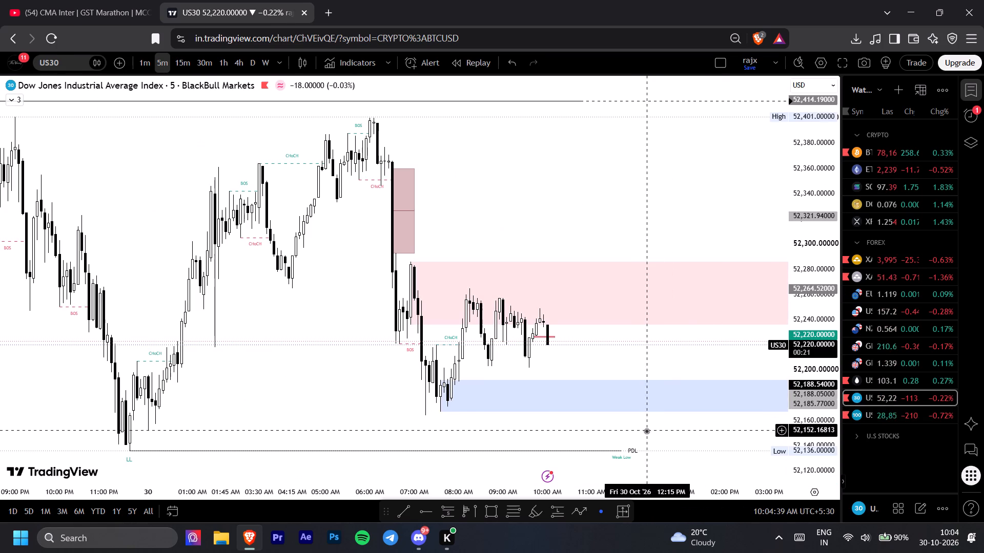
drag(646, 431, 578, 443)
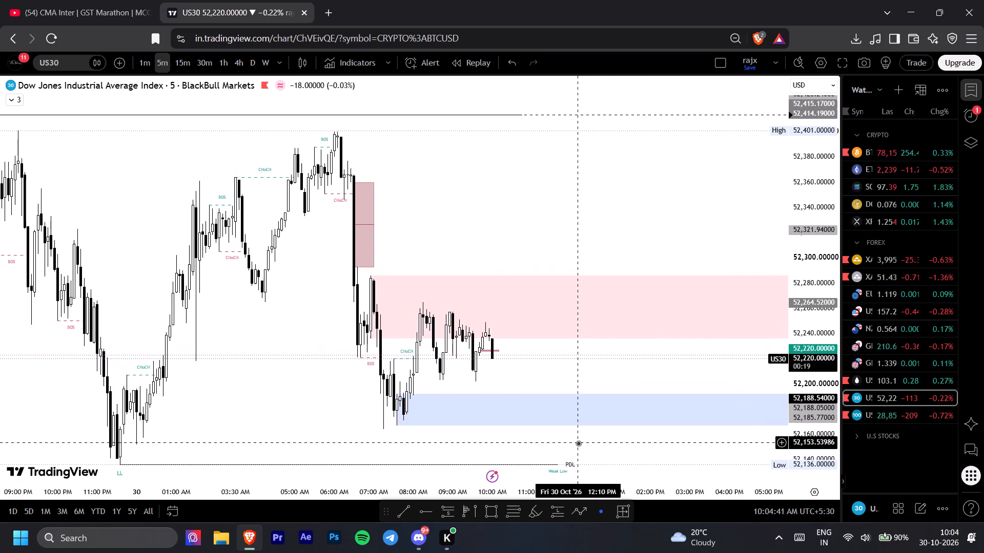
drag(613, 456, 587, 351)
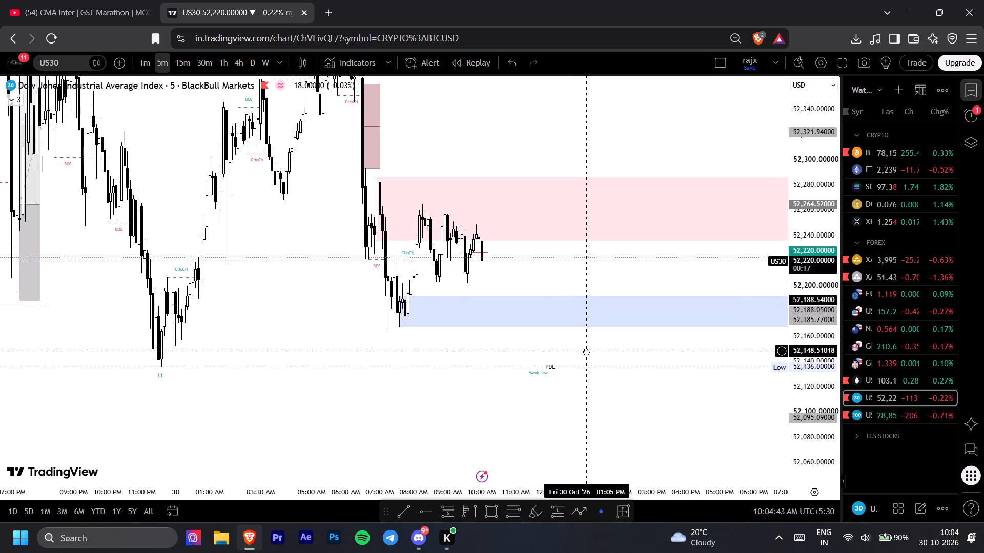
drag(587, 351, 599, 358)
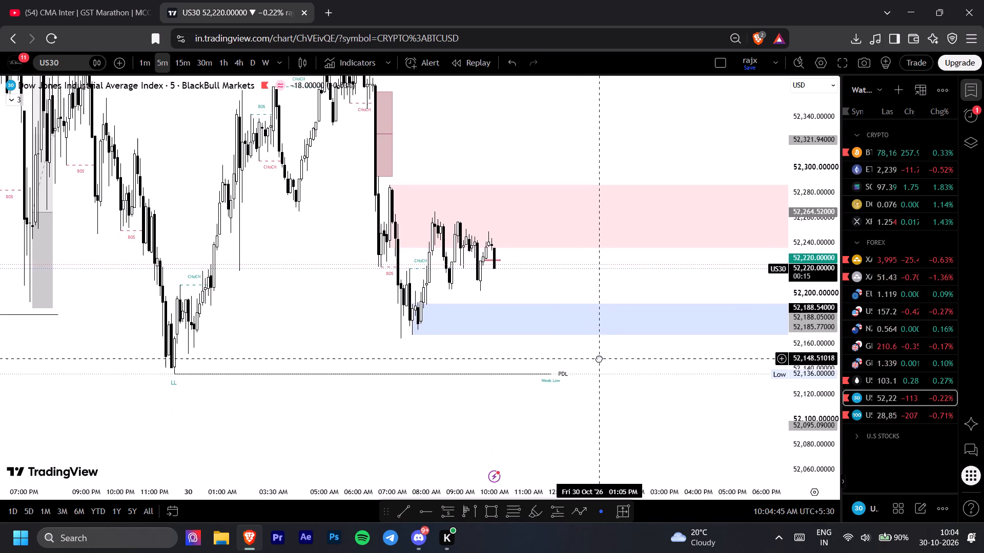
drag(599, 358, 588, 371)
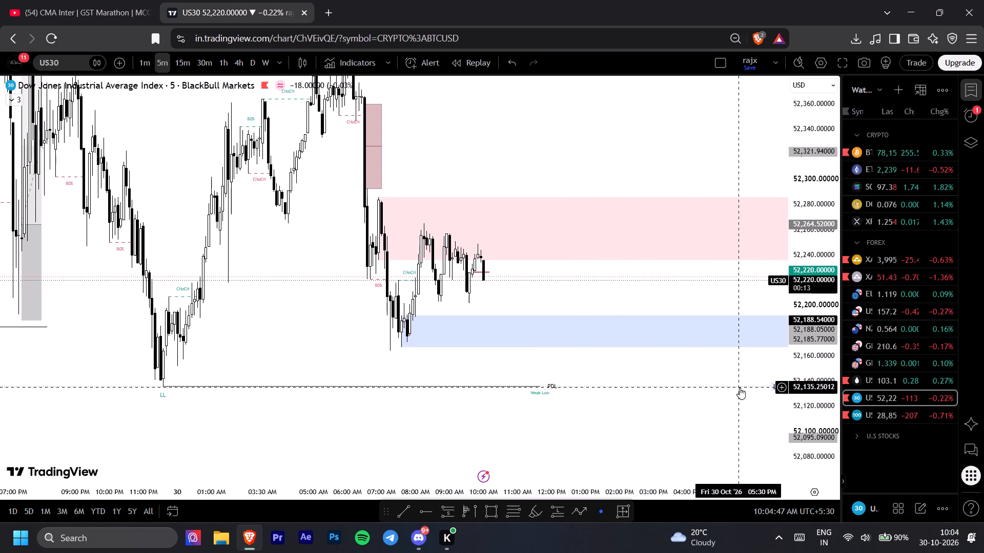
click(781, 387)
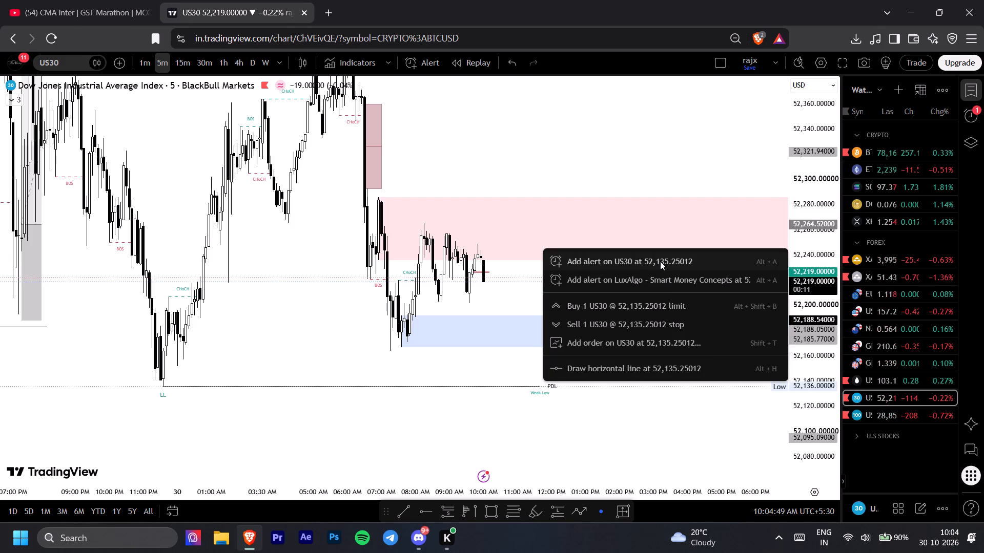
click(660, 261)
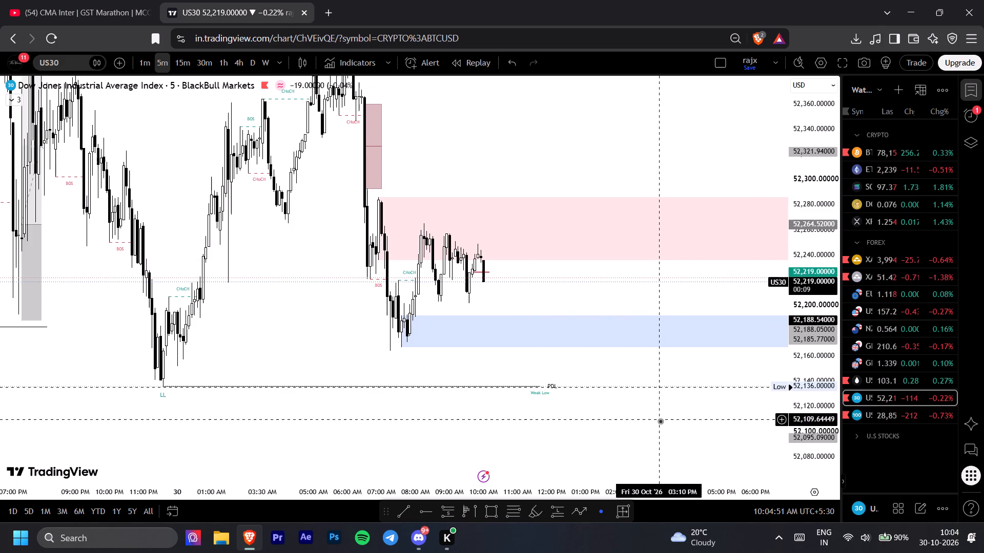
Examine US30's 5-minute price action between the red supply zone and the blue demand zone.
drag(647, 282, 597, 302)
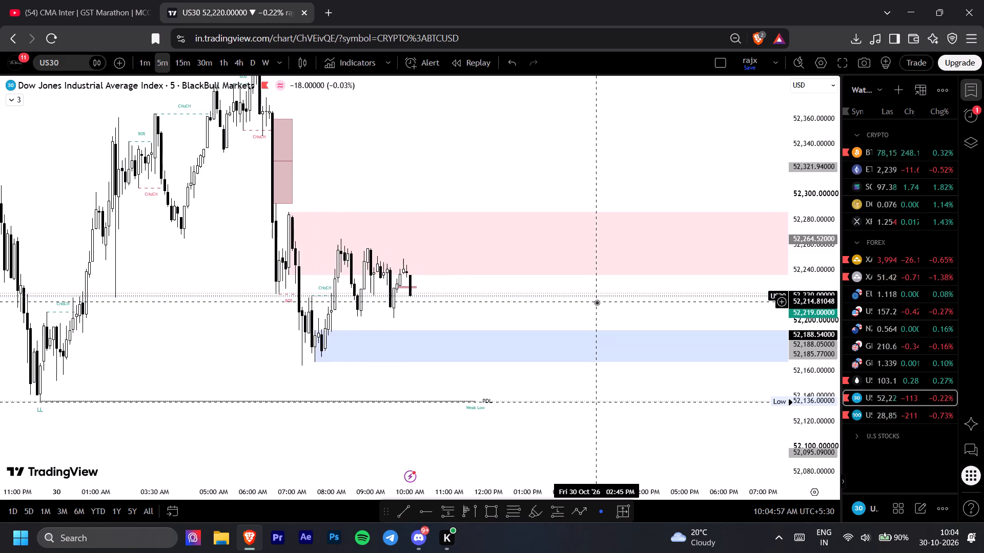
drag(609, 312, 708, 338)
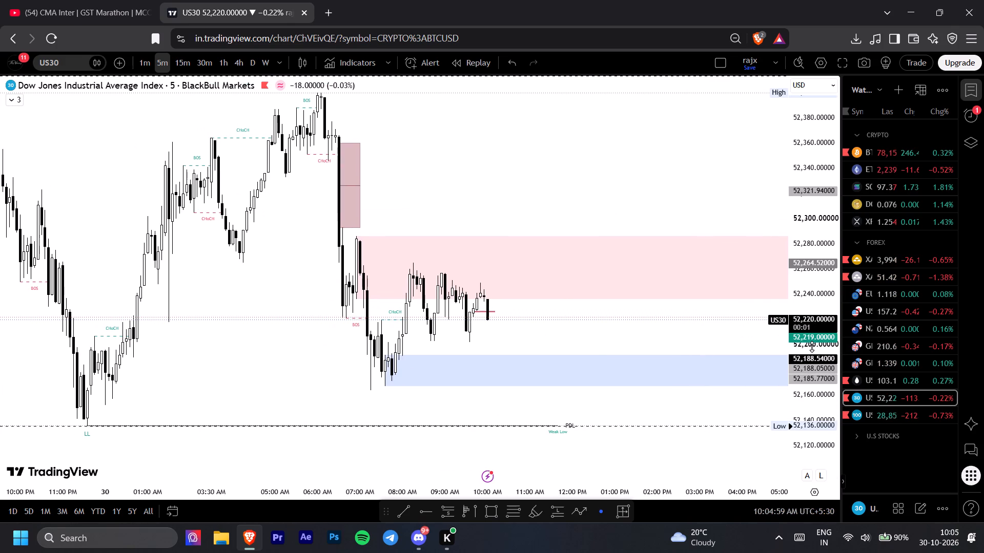
drag(812, 347, 813, 379)
drag(652, 244, 684, 263)
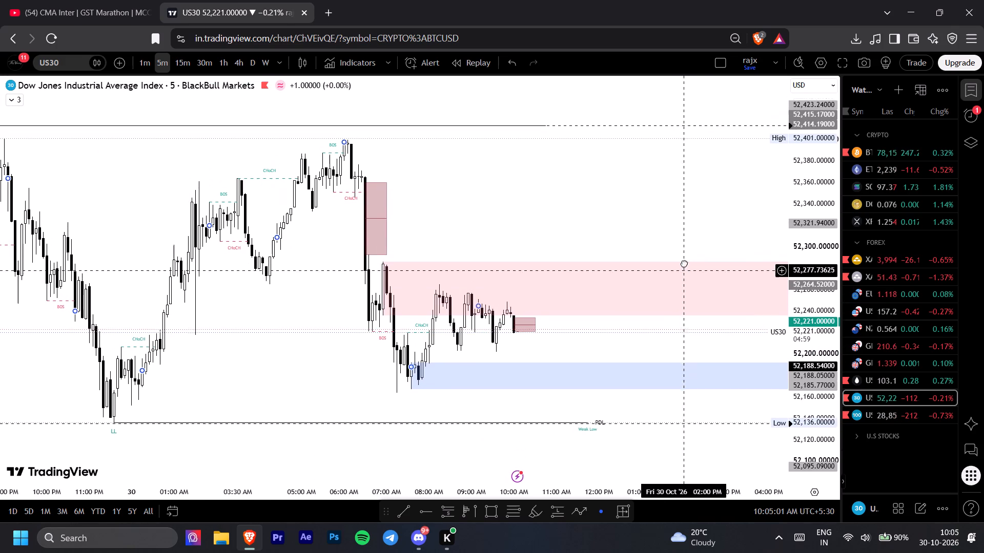
drag(684, 263, 680, 249)
Return to the XAUUSD 5-minute chart and rescale it to examine current price within the long position and the $$$ level.
click(889, 262)
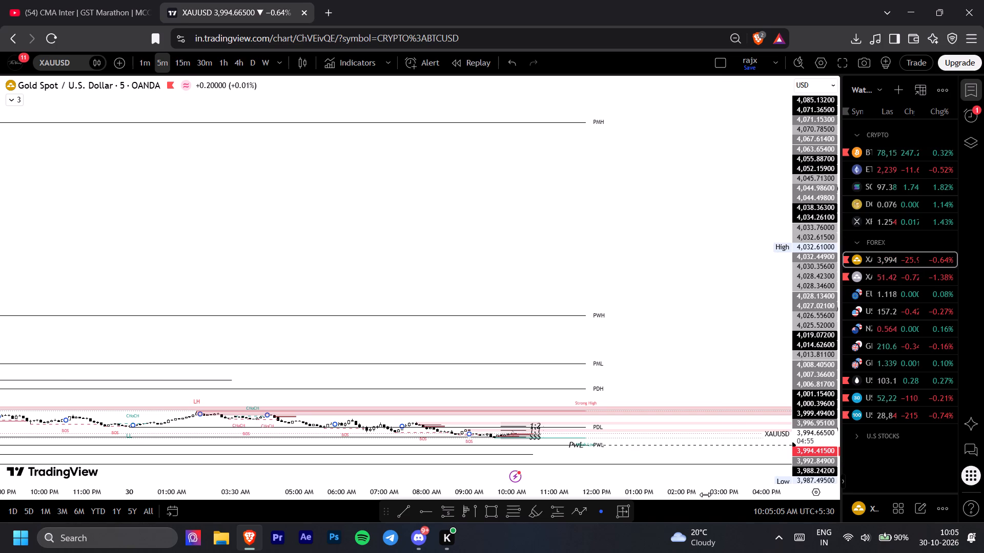
drag(705, 495, 640, 496)
drag(814, 431, 754, 206)
drag(832, 475, 795, 286)
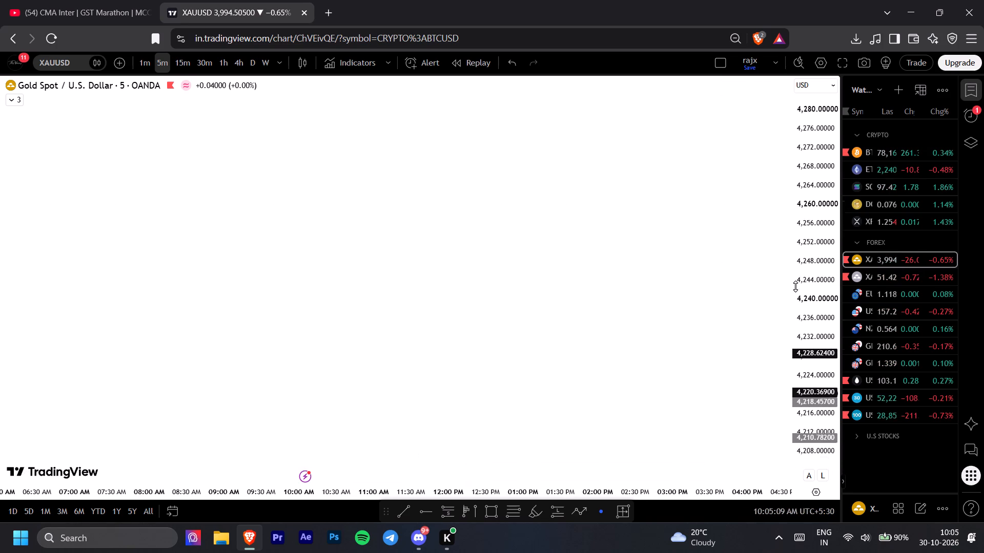
drag(795, 286, 794, 267)
drag(704, 433, 666, 194)
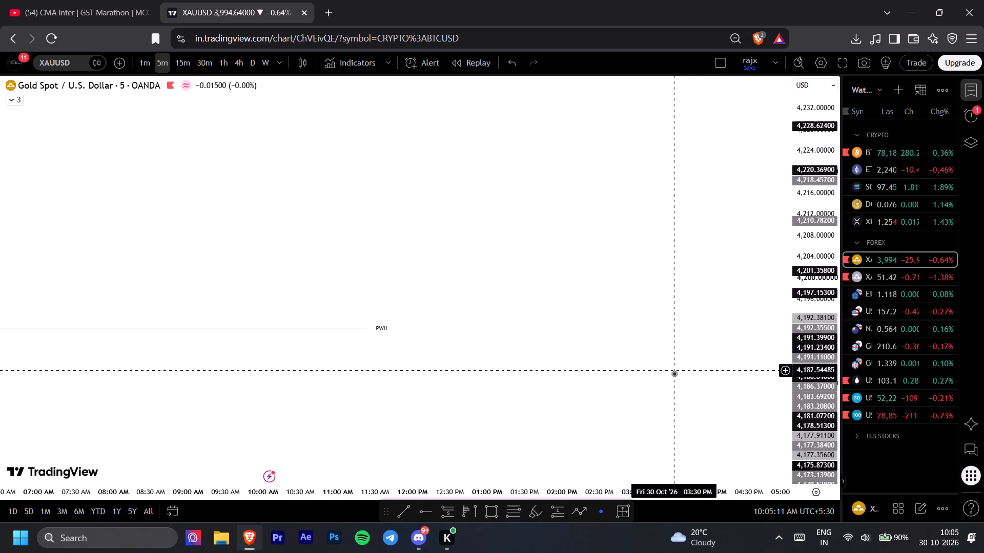
drag(674, 373, 653, 90)
drag(665, 350, 637, 45)
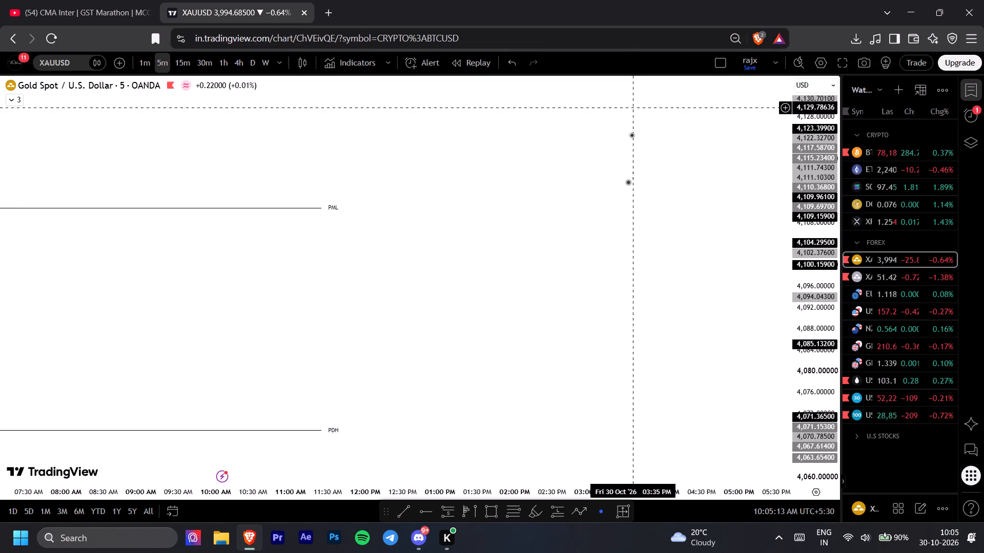
drag(629, 323, 655, 40)
drag(651, 294, 653, 54)
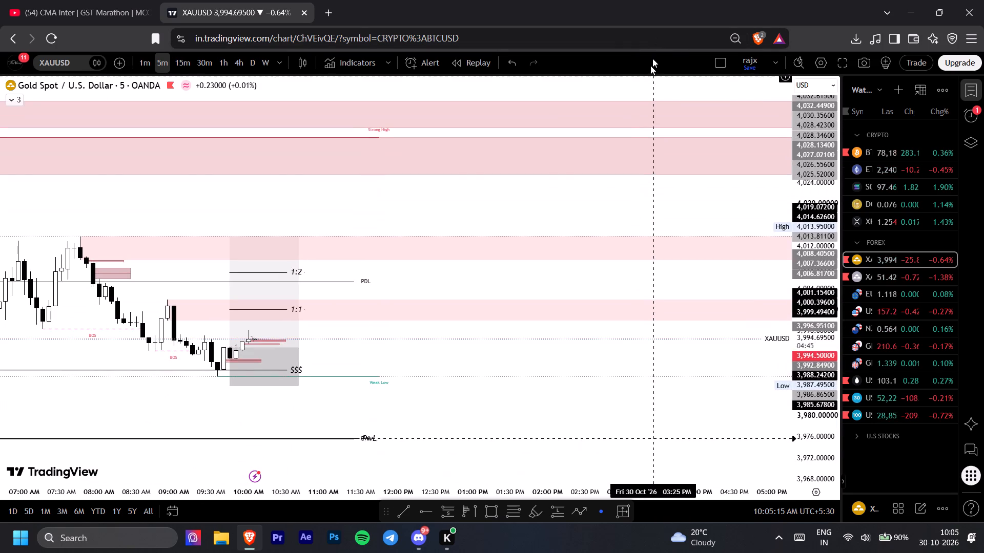
drag(553, 363, 682, 361)
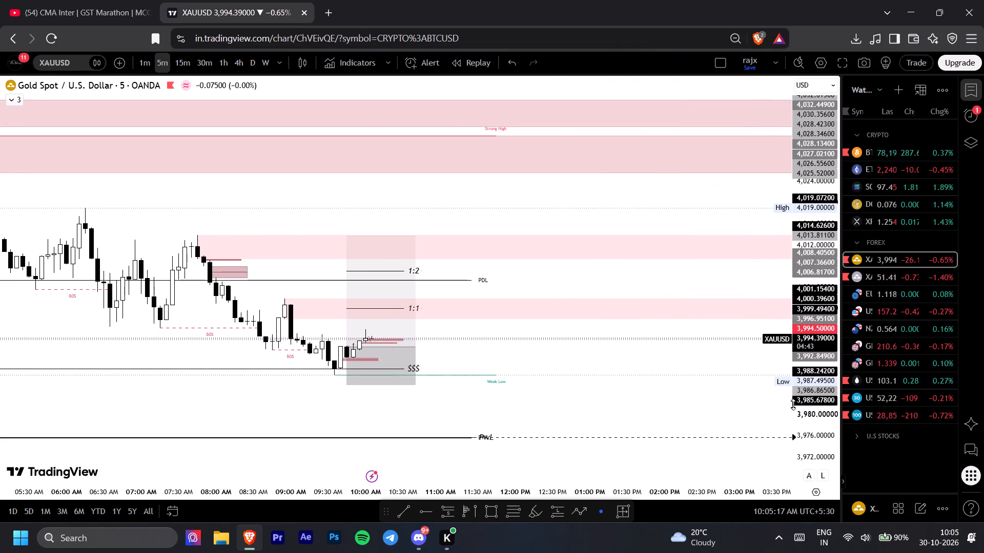
drag(798, 410, 782, 315)
drag(561, 389, 669, 380)
drag(829, 412, 812, 374)
drag(671, 409, 716, 383)
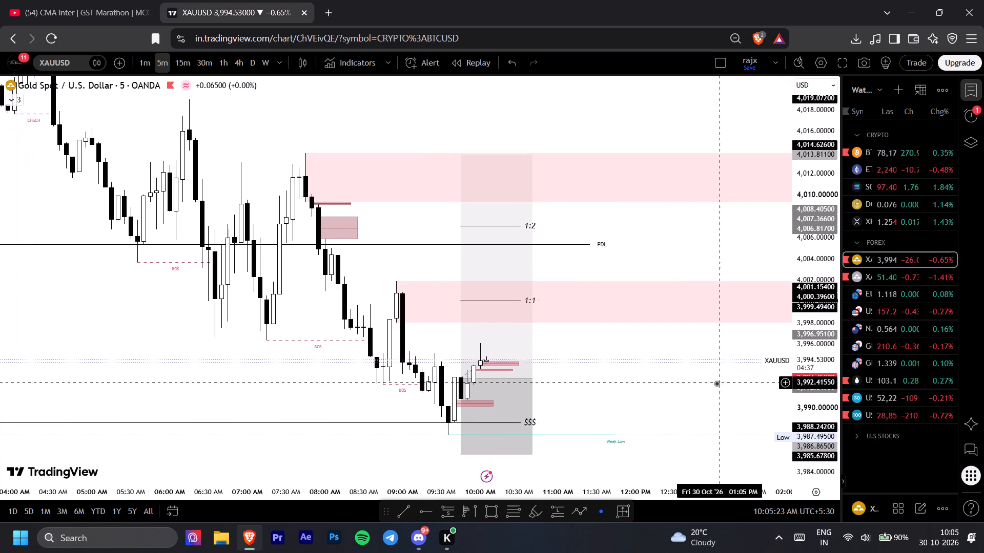
drag(813, 394, 814, 414)
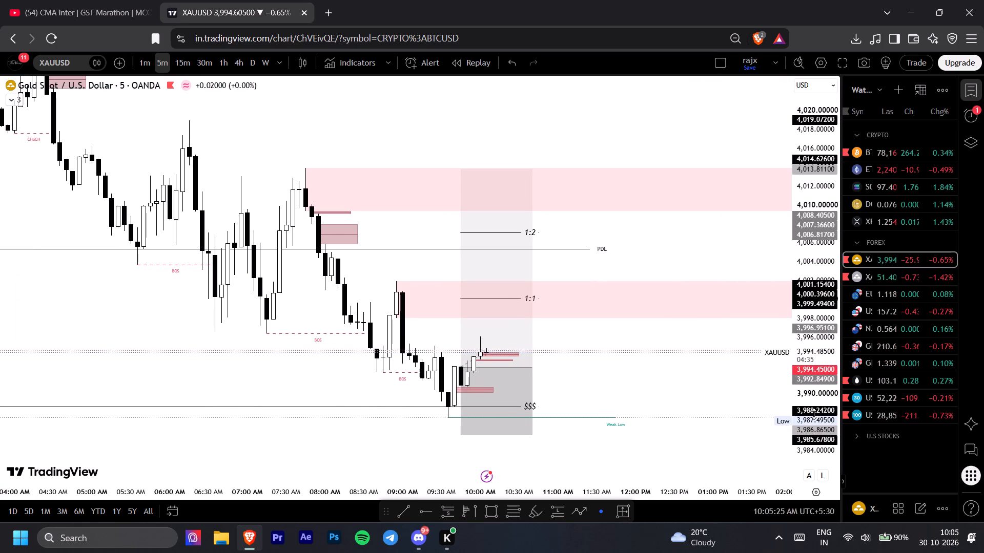
Review the list of price alerts and close it, leaving the chart at its wider size.
click(971, 112)
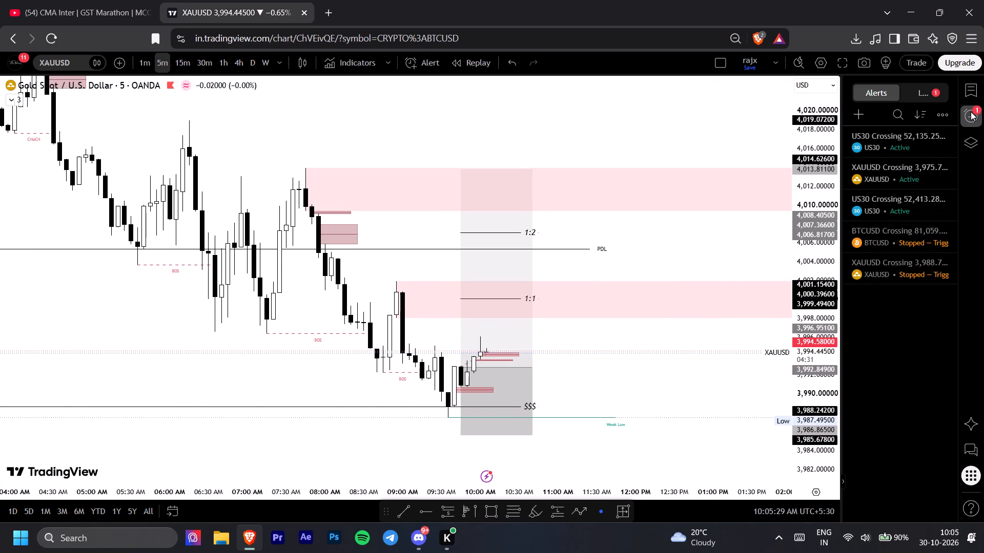
click(971, 112)
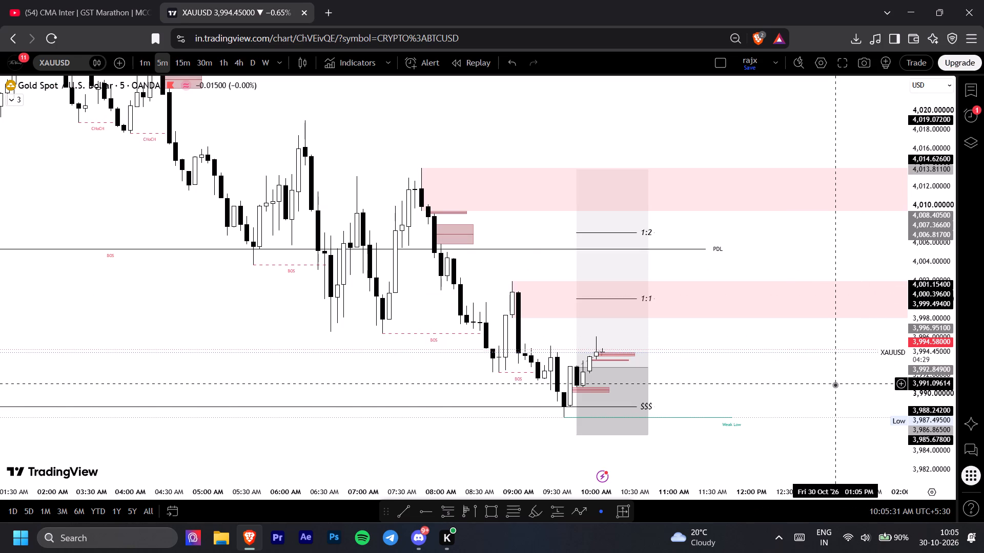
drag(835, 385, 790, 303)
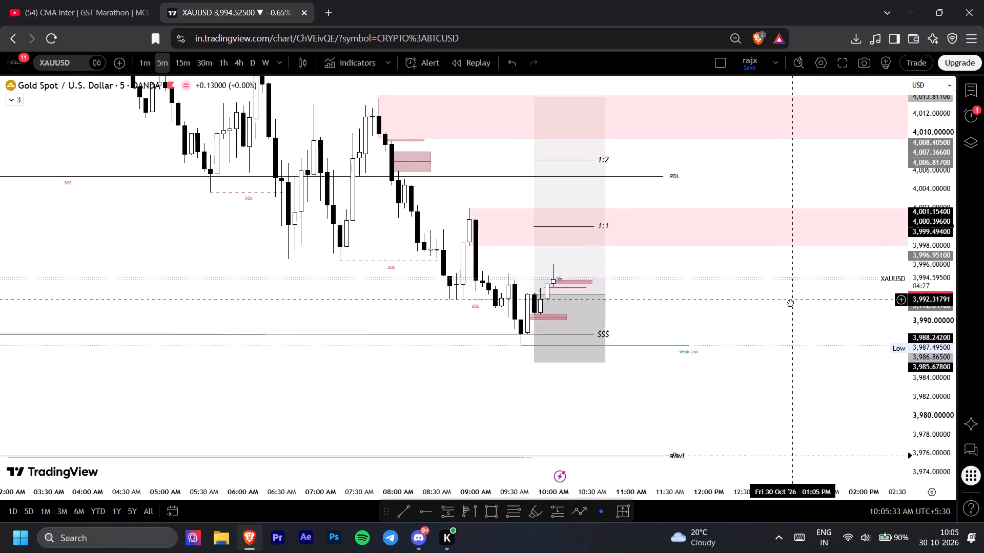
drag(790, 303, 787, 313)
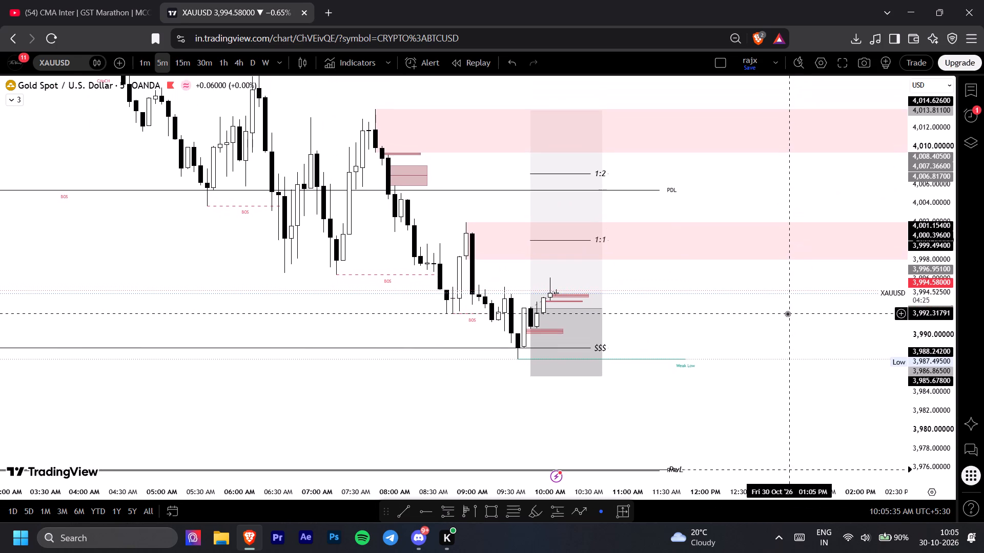